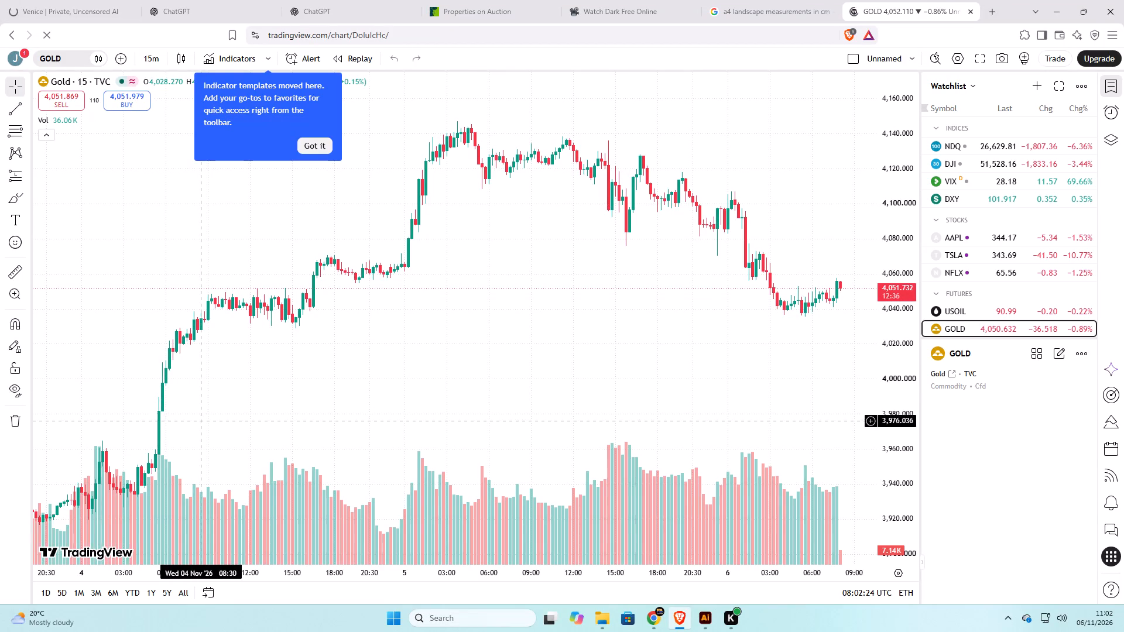
left_click(315, 147)
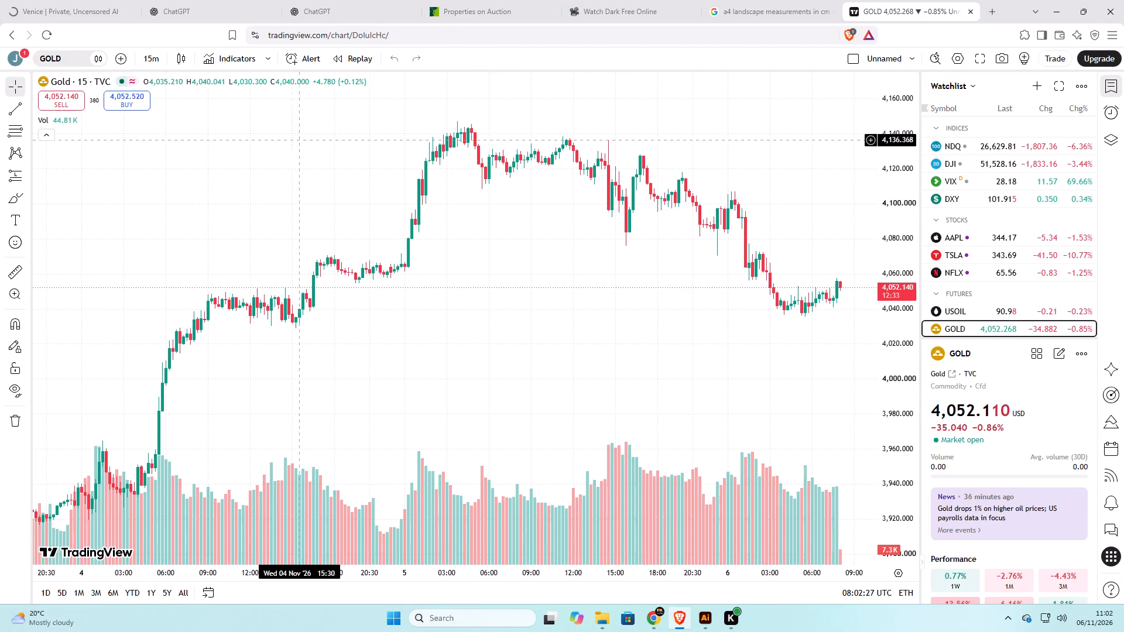
left_click(241, 57)
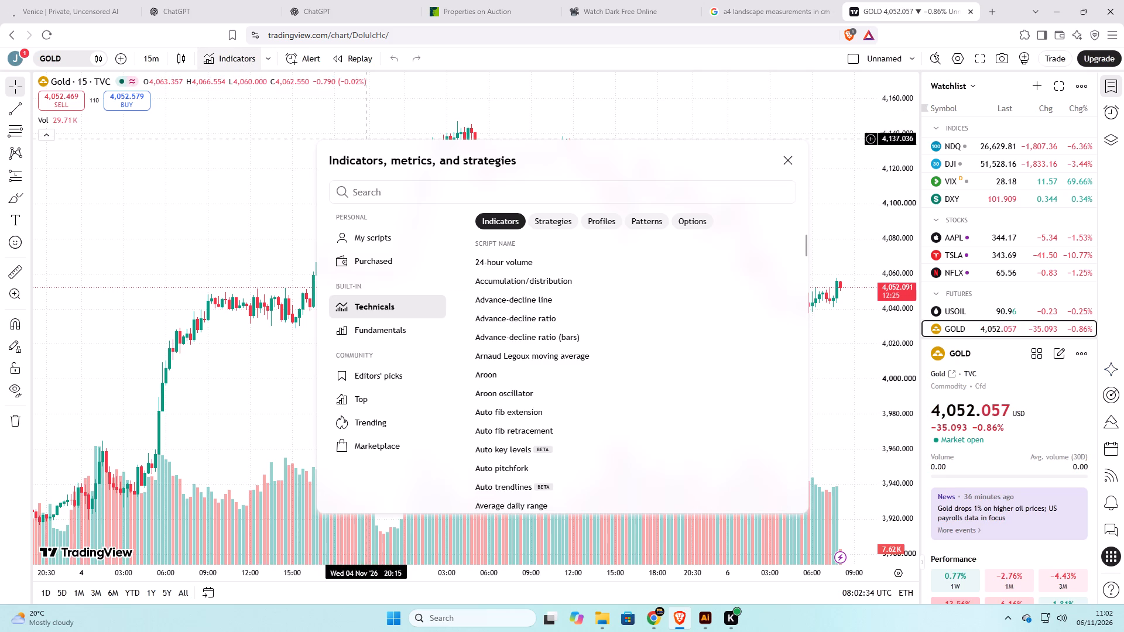
left_click(408, 243)
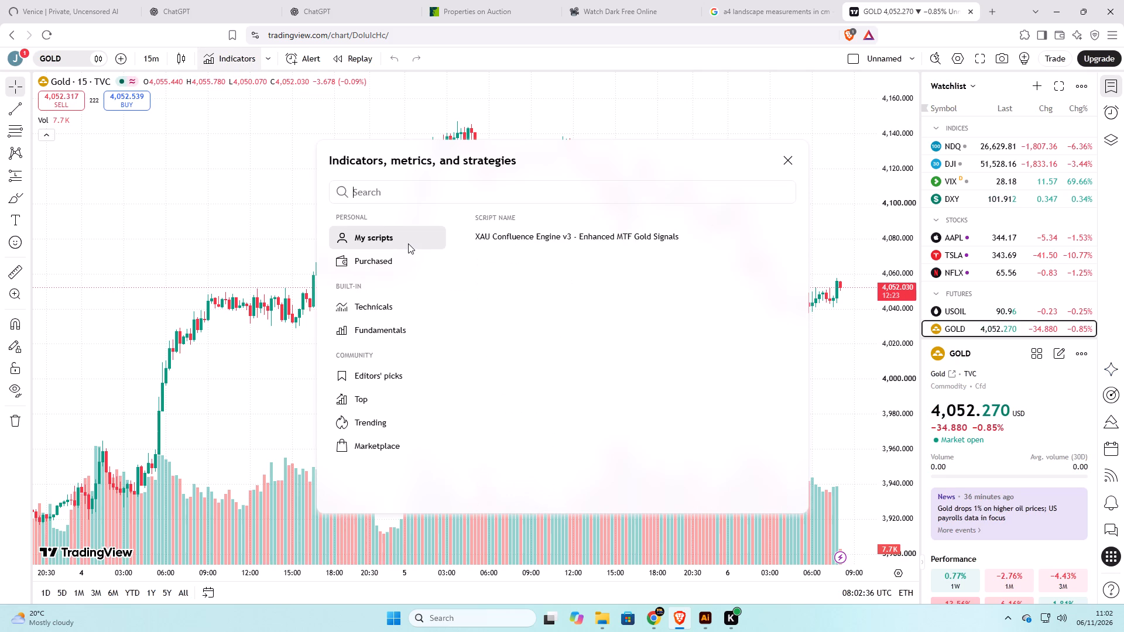
left_click(515, 232)
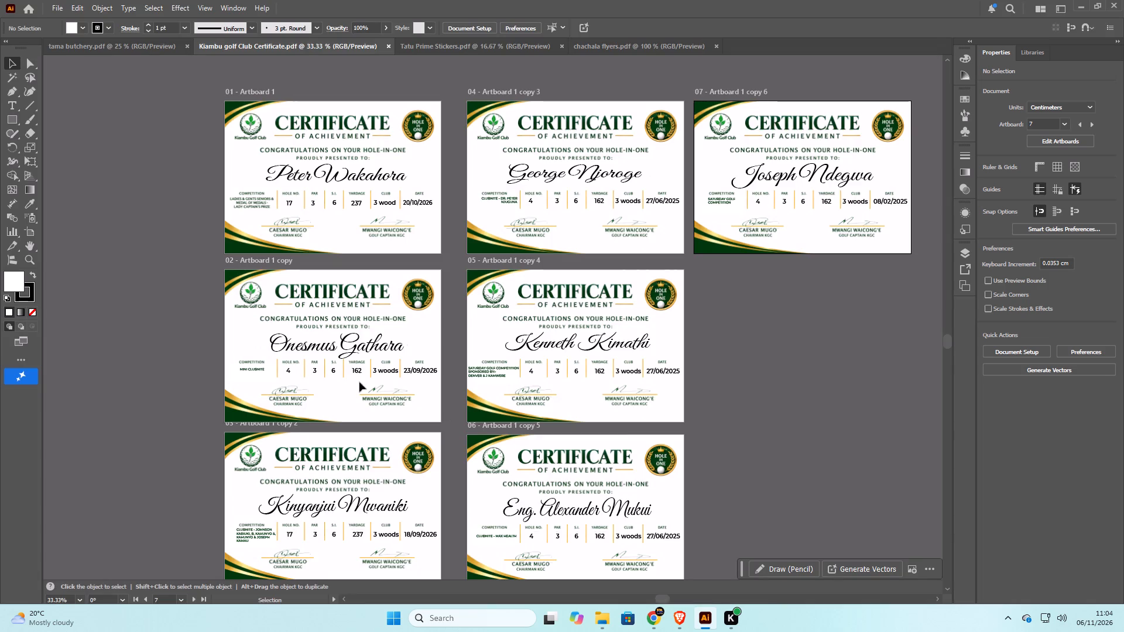
left_click(467, 49)
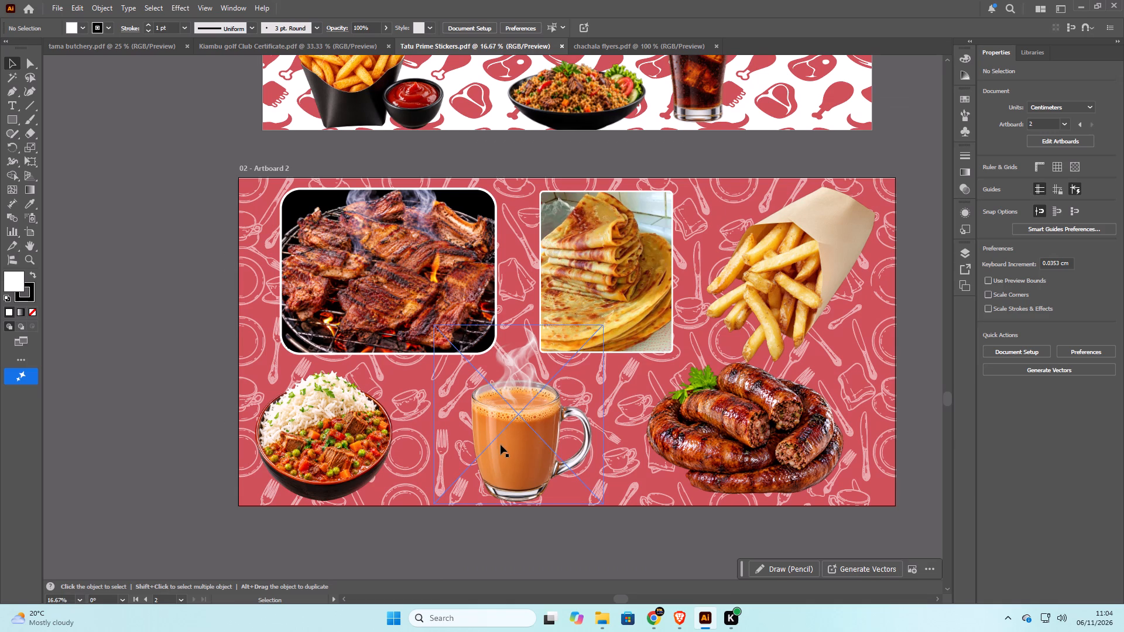
left_click(345, 294)
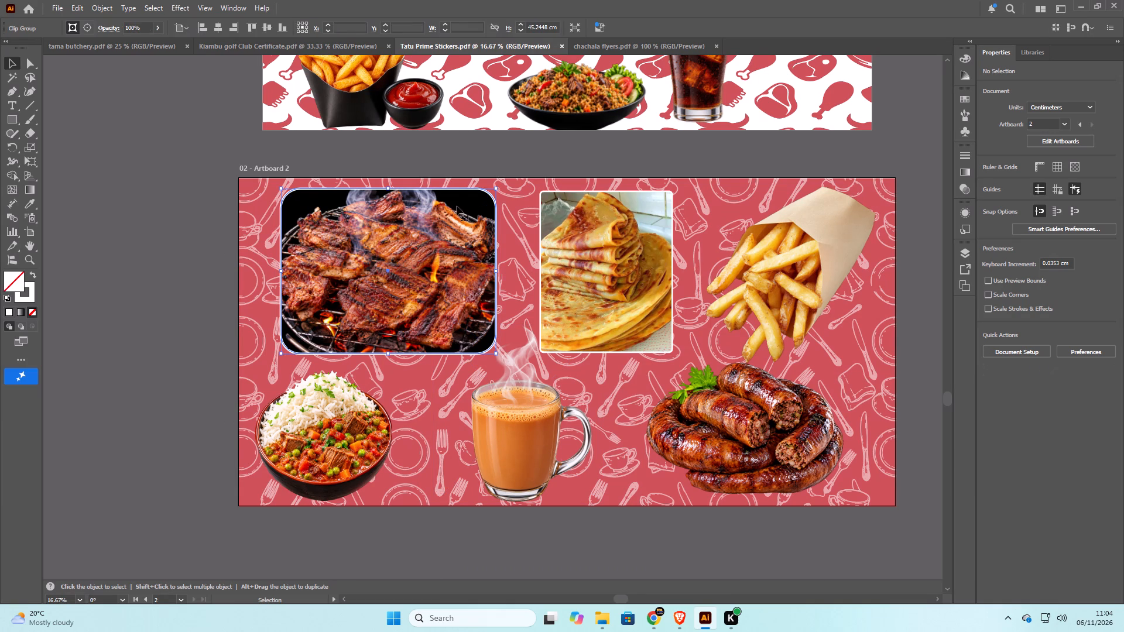
left_click_drag(495, 192, 448, 226)
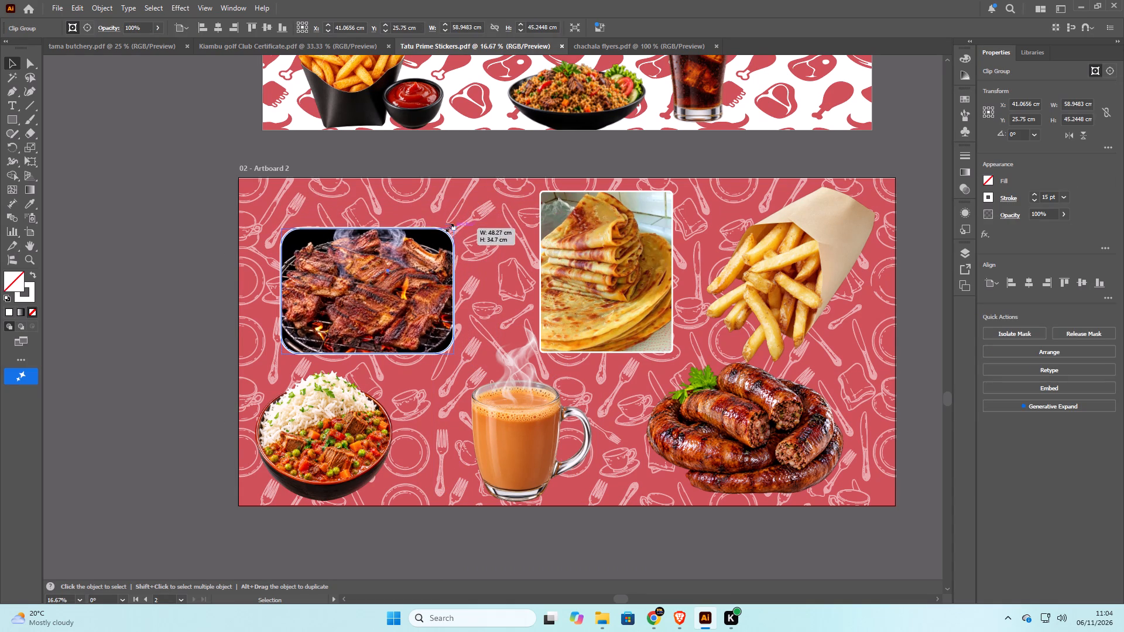
left_click_drag(448, 226, 440, 226)
left_click_drag(410, 289, 390, 267)
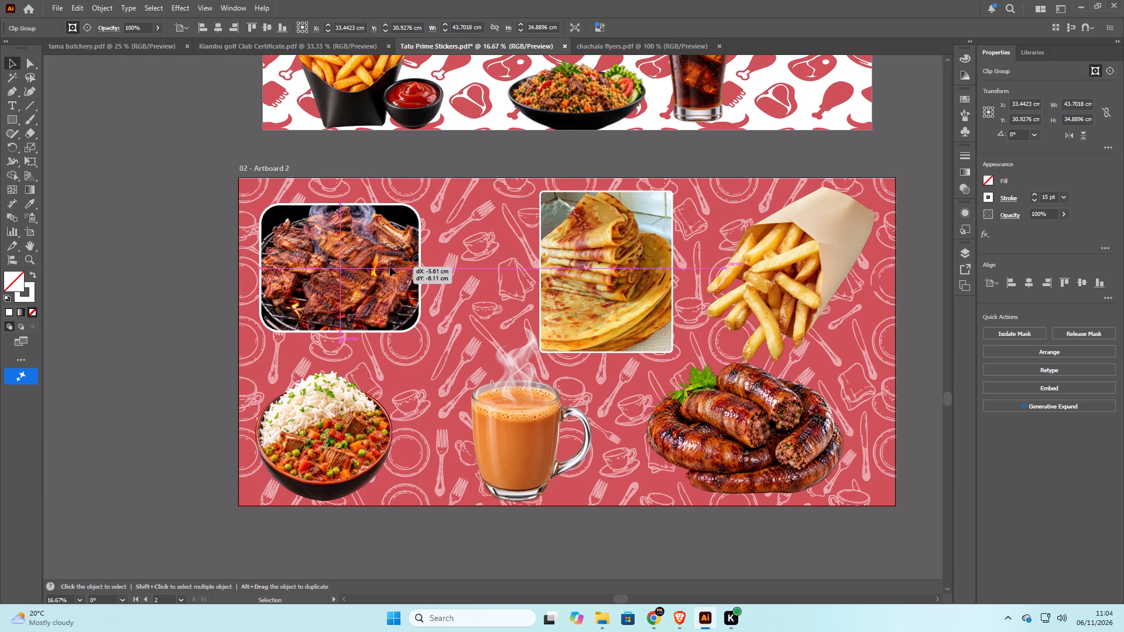
Shift the grilled meat picture further toward Artboard 2's upper-left corner and move the chapati picture closer to the fries.
left_click_drag(390, 267, 385, 266)
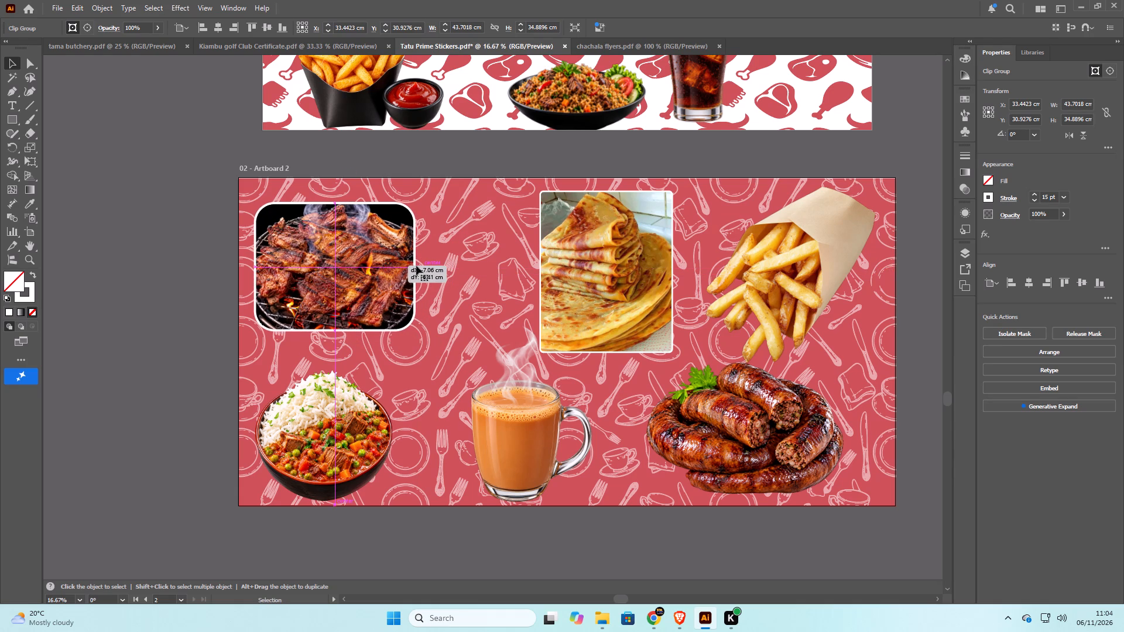
left_click_drag(558, 286, 595, 301)
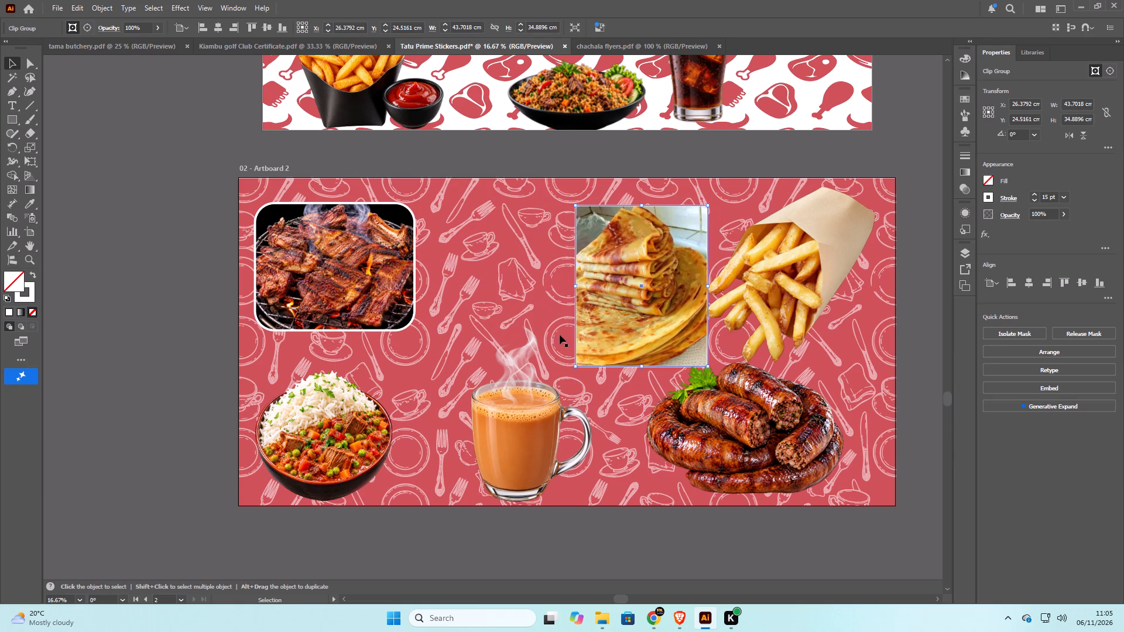
Shrink the milk tea mug picture to about 38.7 by 39.8 cm and move it closer to the rice bowl.
left_click_drag(535, 397, 499, 387)
left_click(499, 387)
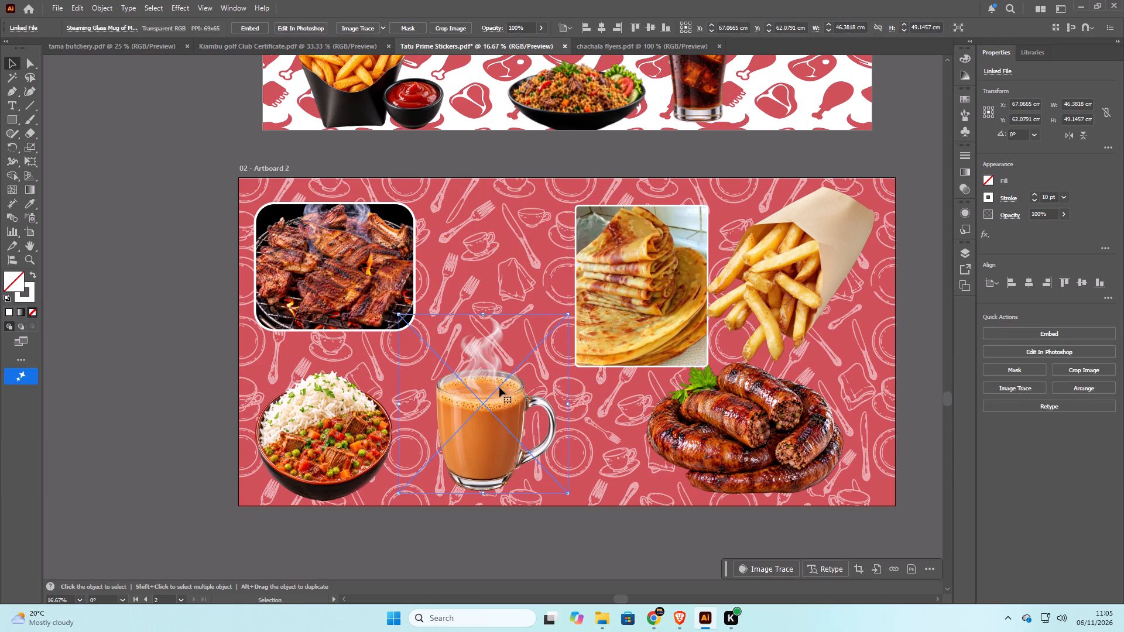
left_click_drag(399, 314, 423, 344)
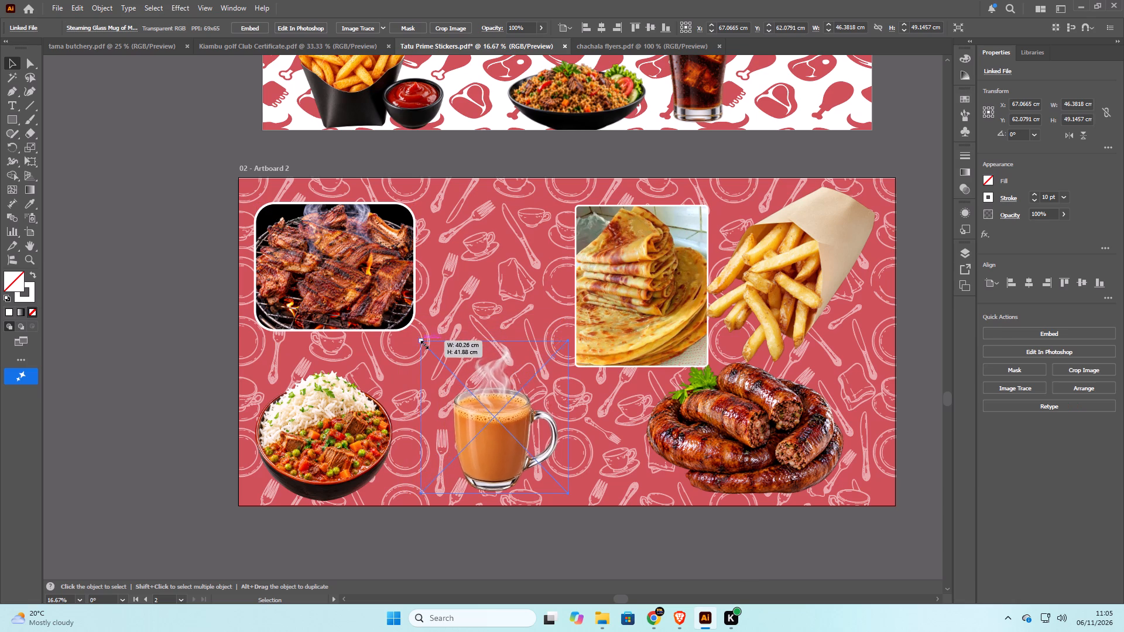
left_click_drag(423, 344, 427, 351)
left_click_drag(507, 435, 470, 425)
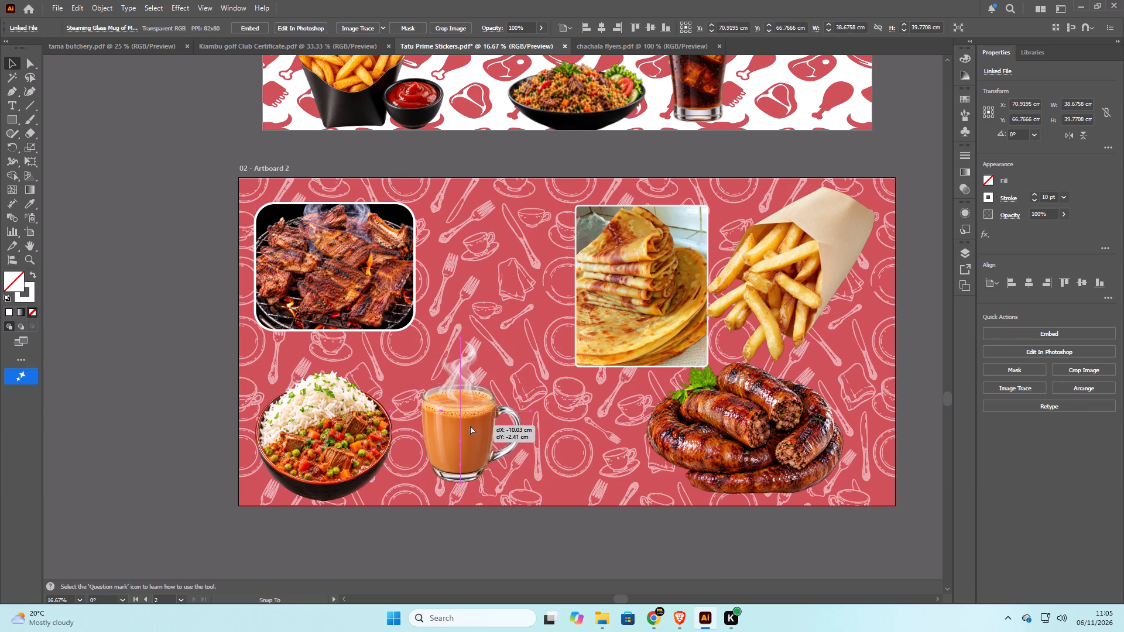
left_click_drag(470, 425, 471, 434)
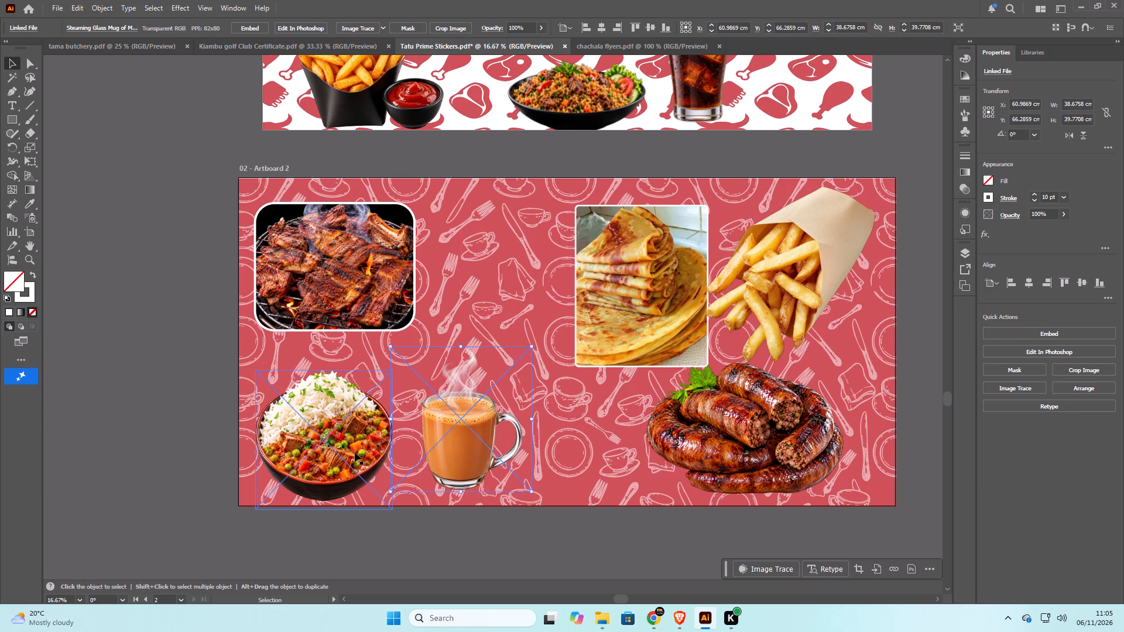
Shrink the rice and pea stew bowl proportionally and place it in Artboard 2's lower-left corner.
left_click_drag(355, 452, 344, 437)
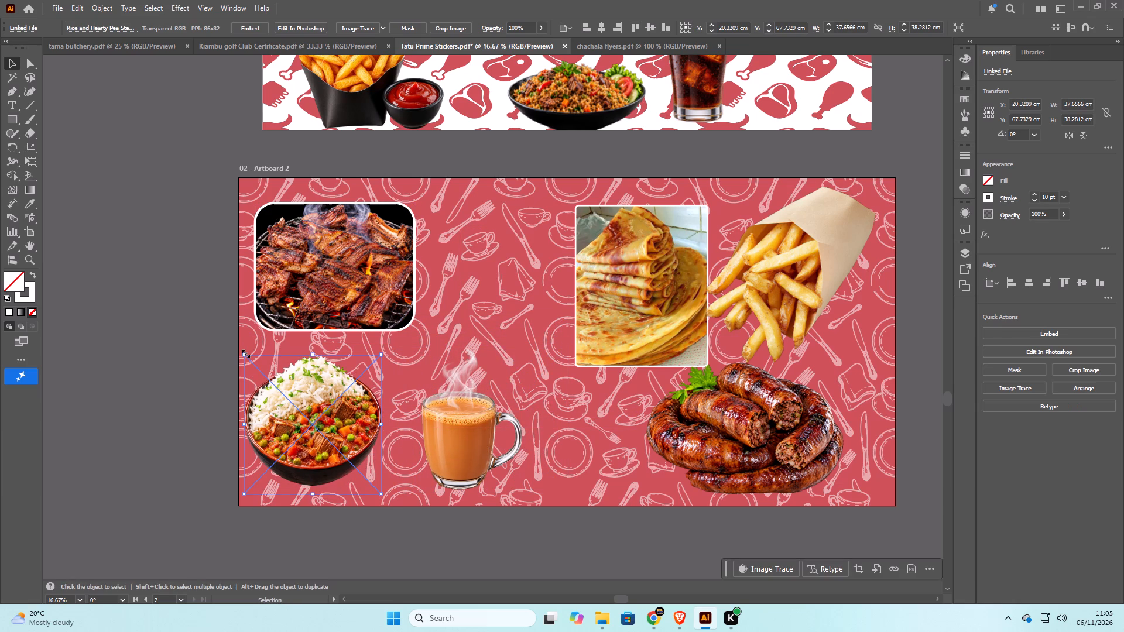
left_click_drag(245, 352, 266, 382)
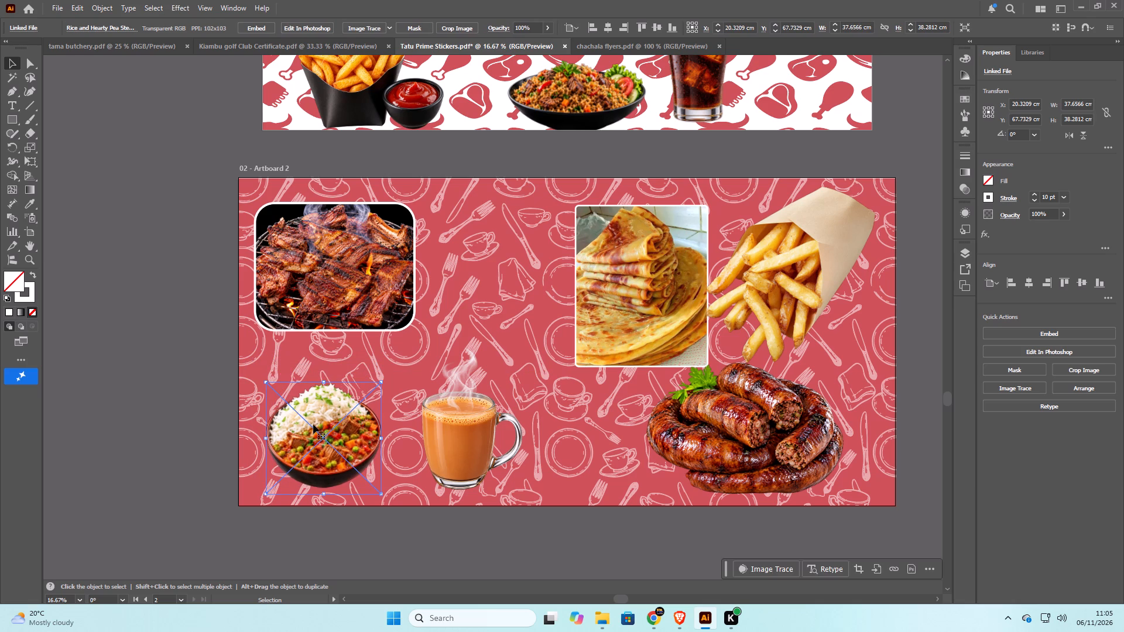
left_click_drag(313, 424, 297, 430)
Reduce the milk tea mug to about 34.3 by 35.2 cm and place it right beside the rice bowl near the artboard's bottom edge.
left_click(446, 440)
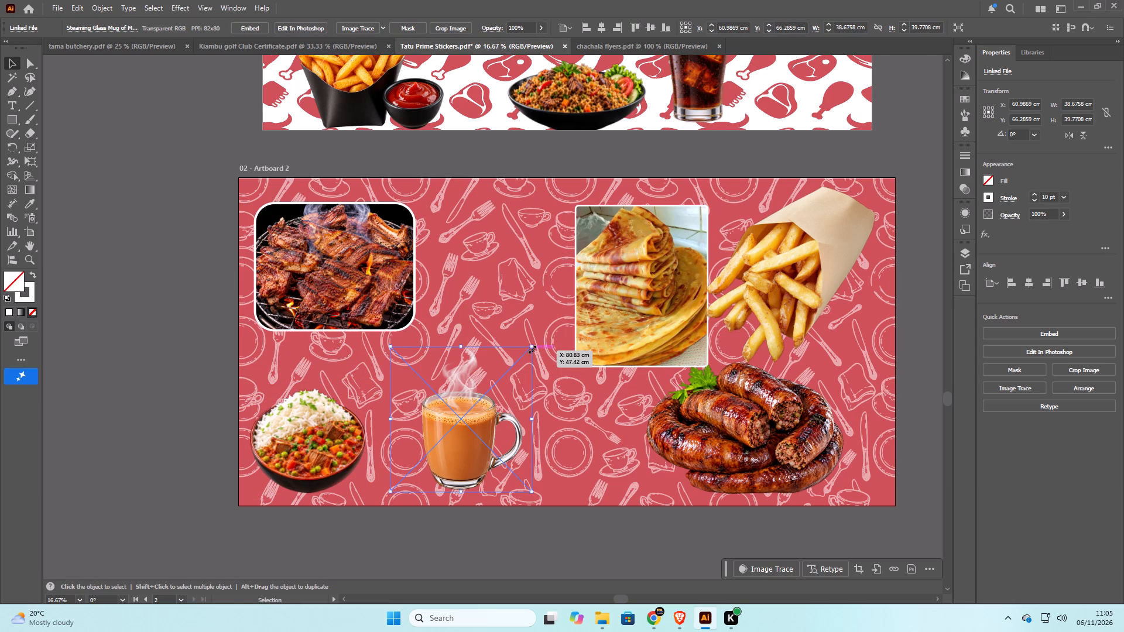
left_click_drag(531, 345, 516, 363)
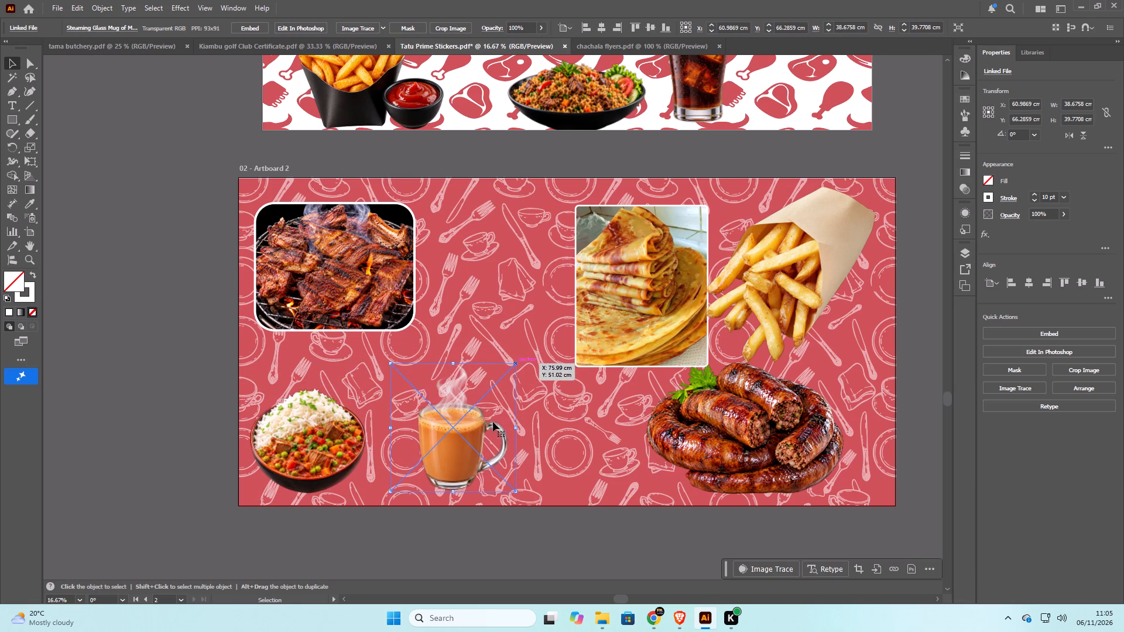
left_click_drag(484, 431, 444, 428)
left_click_drag(436, 447, 450, 459)
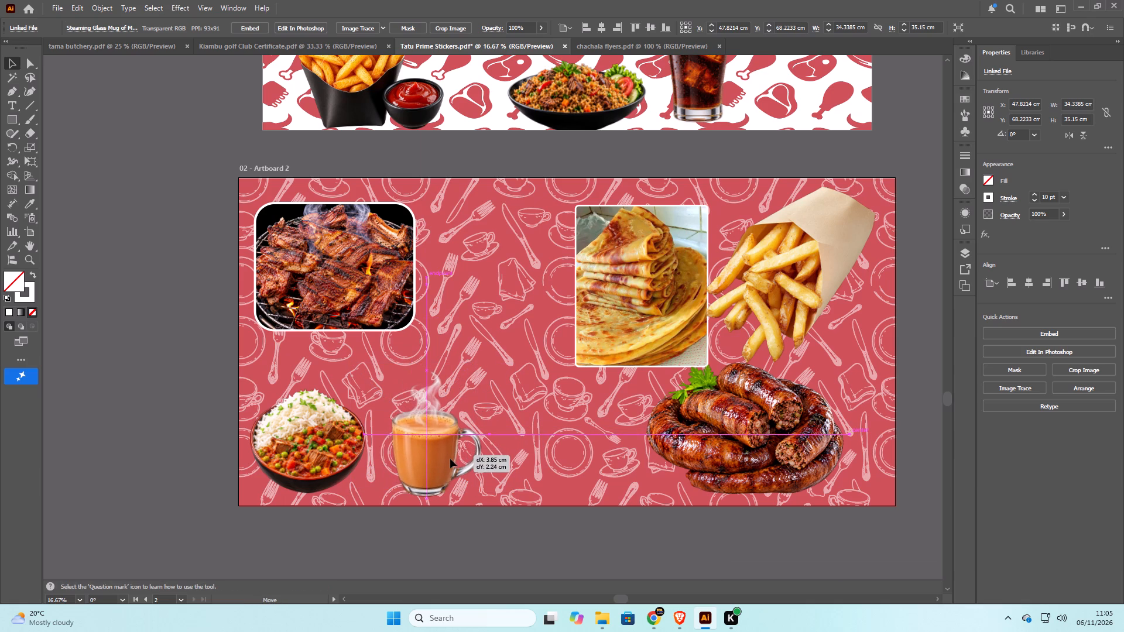
left_click_drag(450, 459, 451, 459)
Move the grilled sausages picture beside the tea mug along the artboard's bottom edge and shrink it to about 47.3 cm wide.
left_click(718, 442)
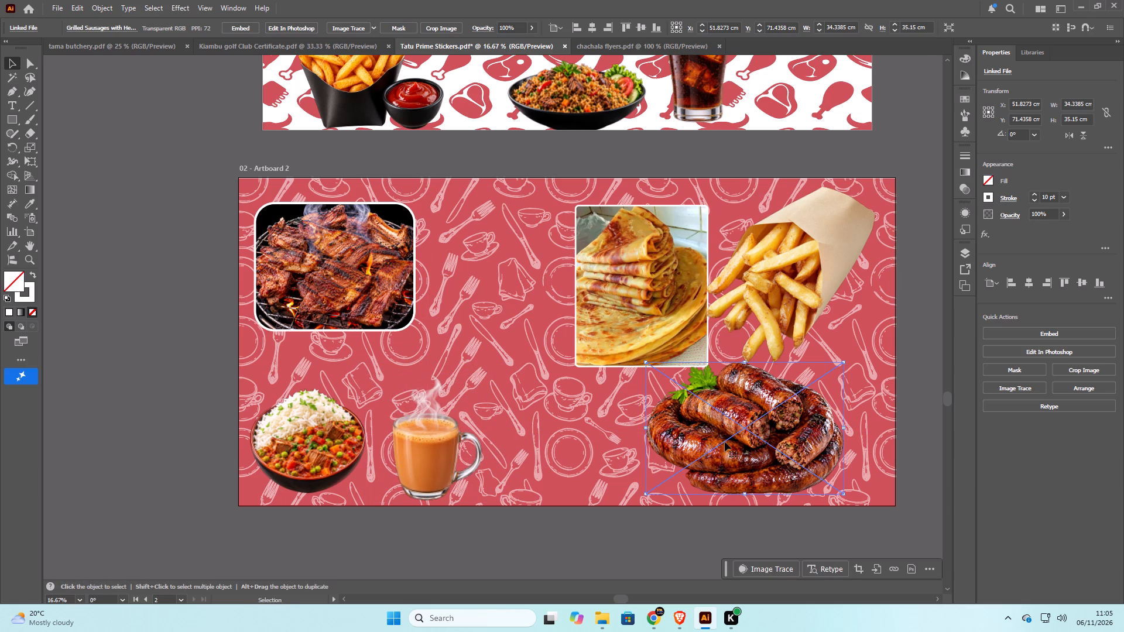
left_click_drag(728, 442, 537, 446)
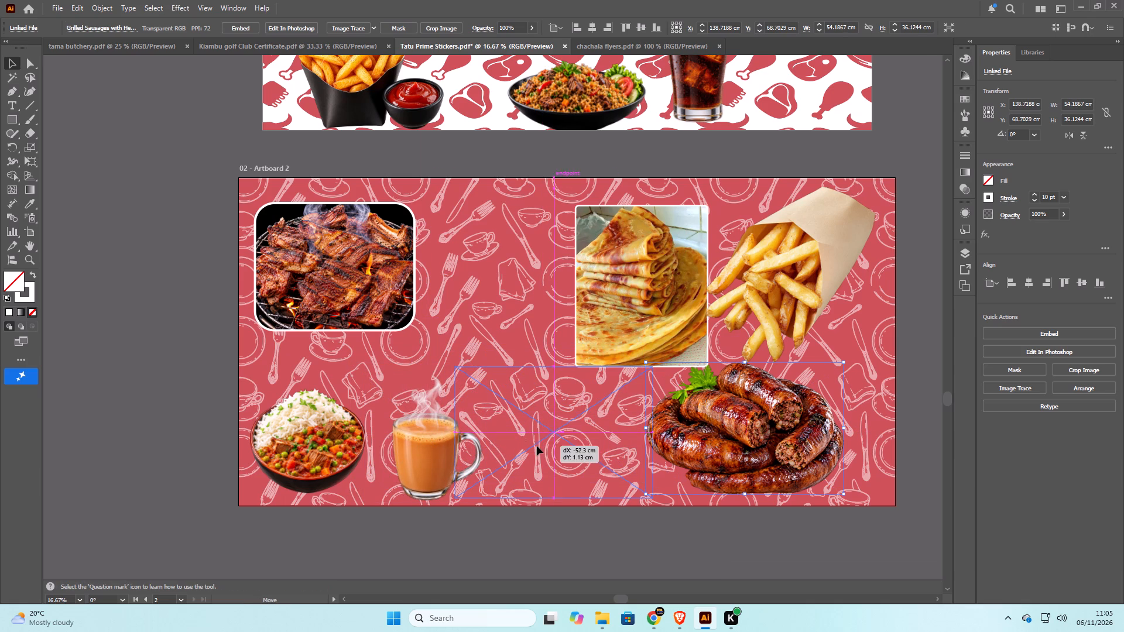
left_click_drag(537, 446, 566, 444)
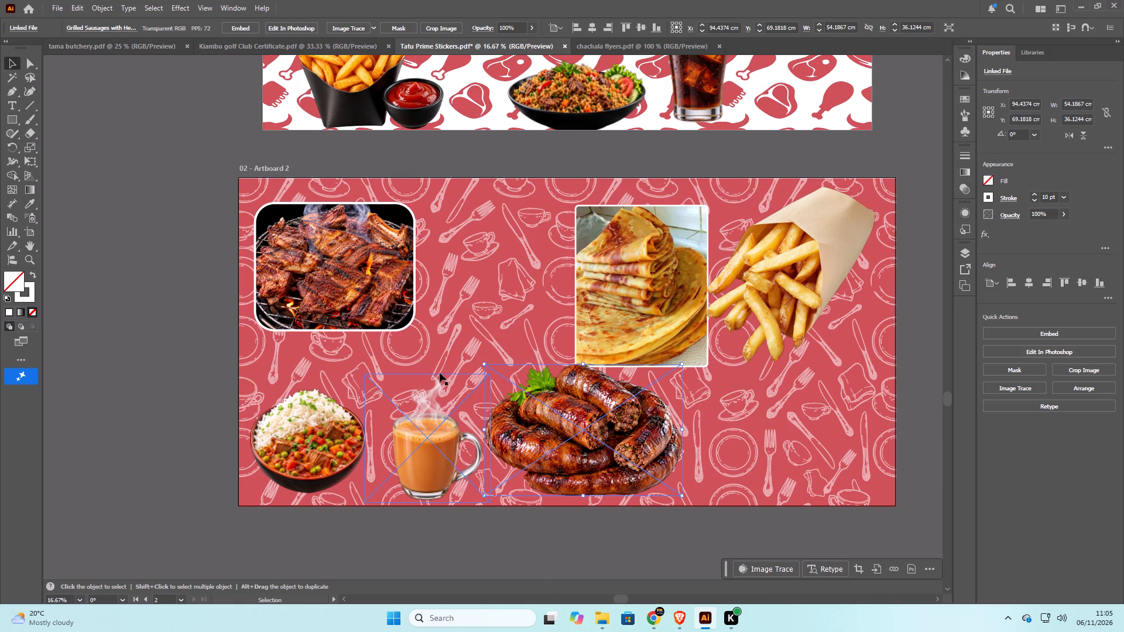
left_click_drag(485, 363, 495, 388)
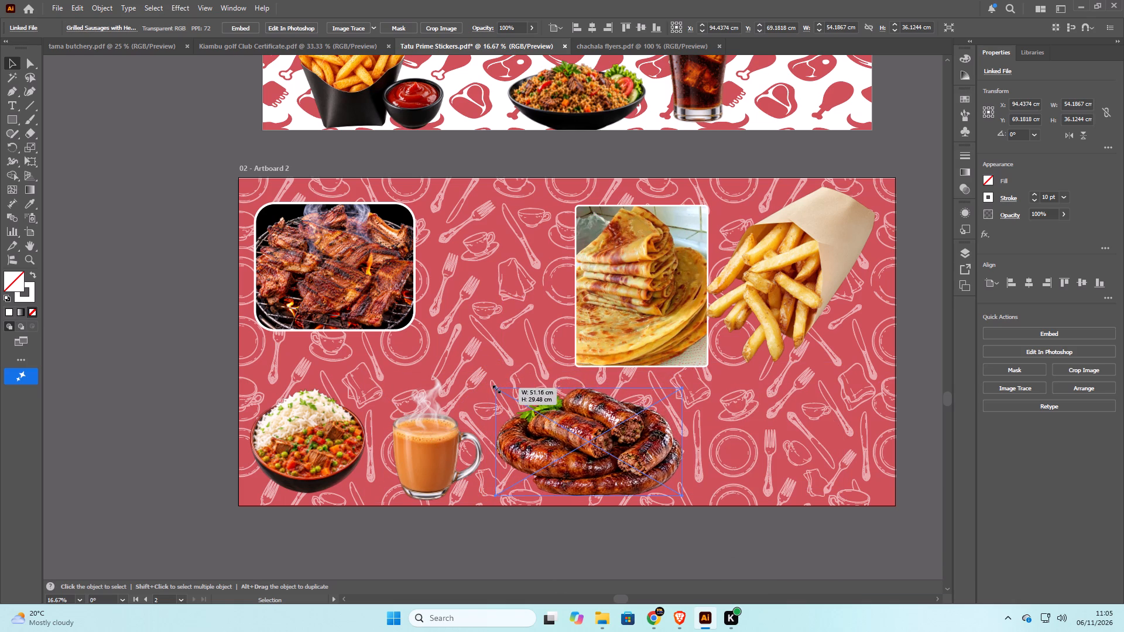
left_click_drag(495, 388, 509, 395)
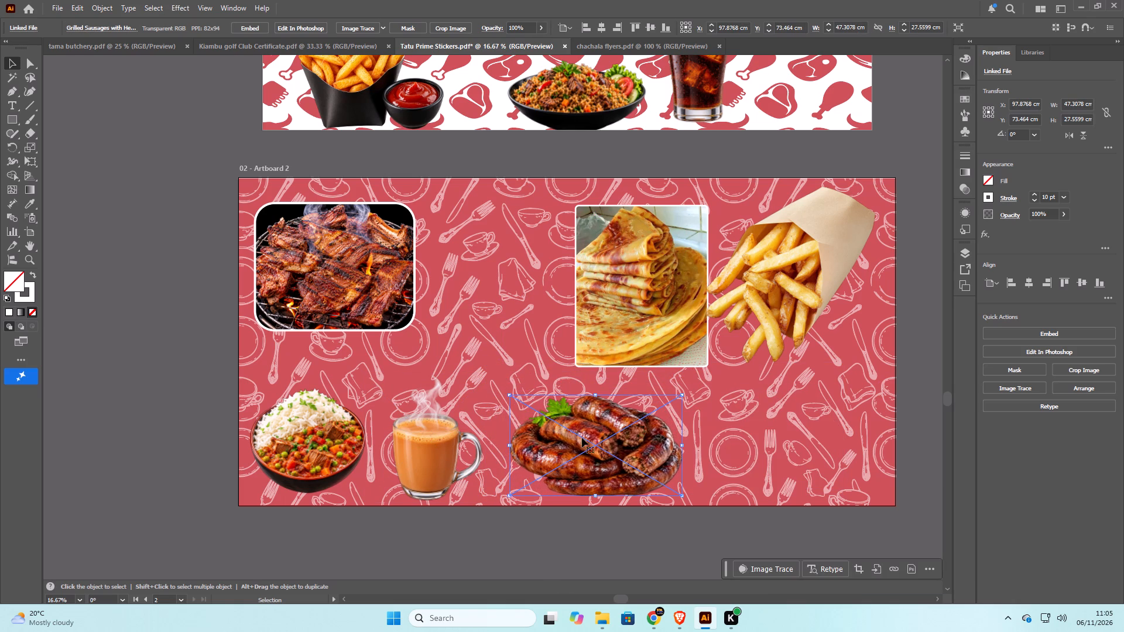
left_click_drag(589, 441, 576, 446)
left_click(583, 398)
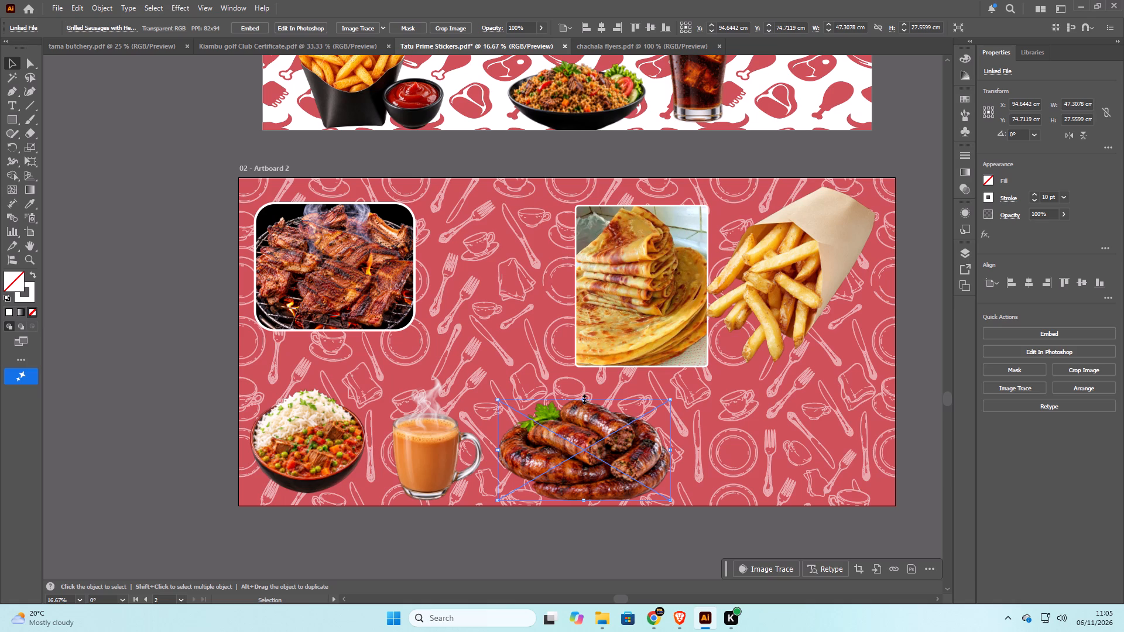
Move the chapati picture to Artboard 2's lower-right corner and shrink it to fit below the fries.
left_click(615, 335)
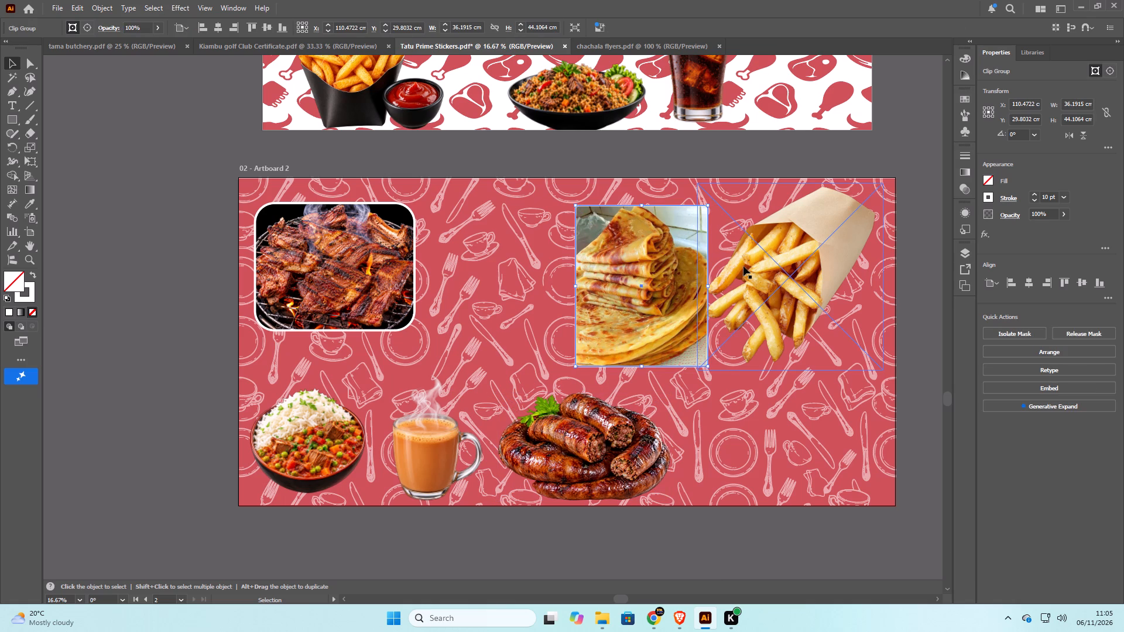
left_click_drag(615, 292, 625, 346)
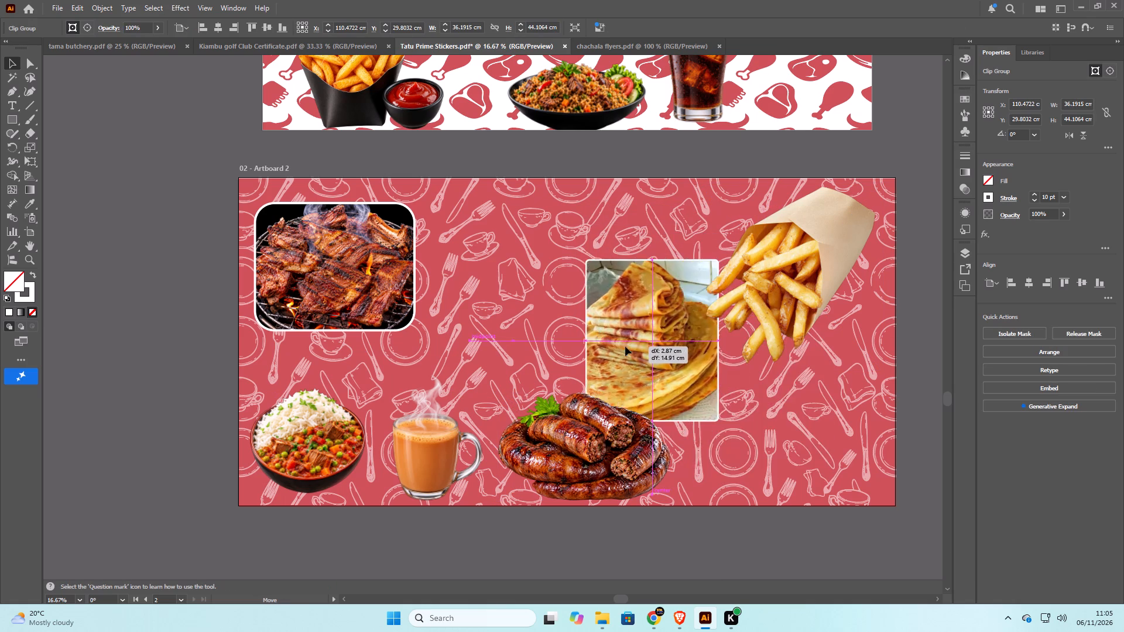
left_click_drag(625, 346, 788, 425)
right_click_drag(770, 416, 776, 419)
left_click_drag(879, 336, 879, 342)
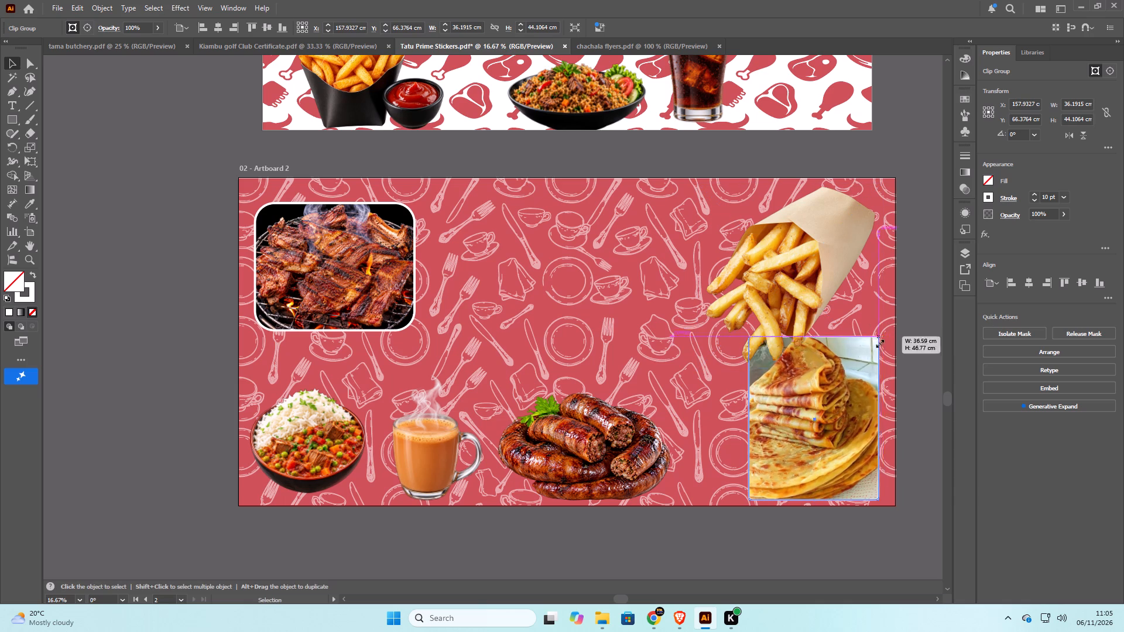
left_click_drag(879, 342, 875, 366)
Shrink the fries picture to about 40.2 by 33 cm and position it above the chapati picture near the artboard's right edge.
left_click(804, 281)
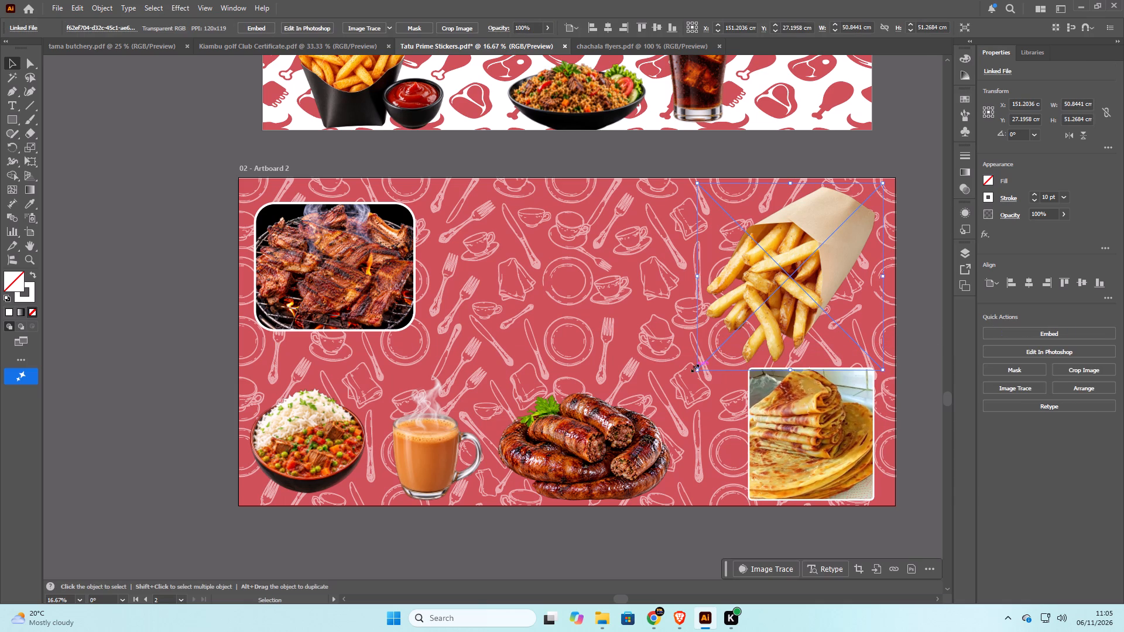
left_click_drag(694, 367, 736, 304)
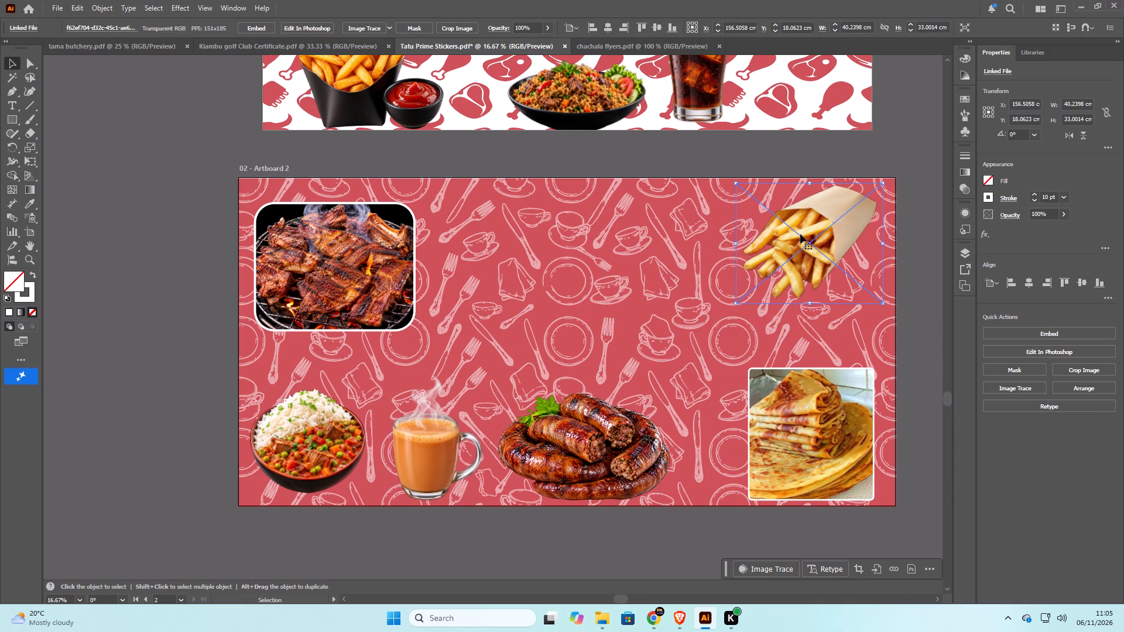
left_click_drag(802, 234, 823, 261)
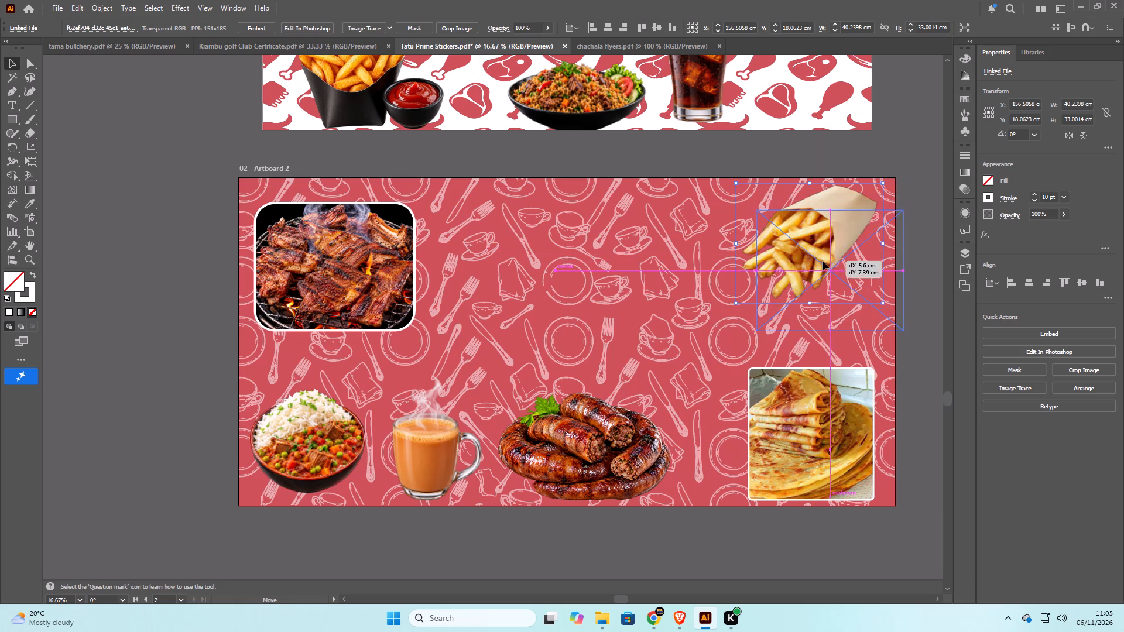
left_click_drag(823, 261, 822, 261)
left_click_drag(818, 263, 809, 250)
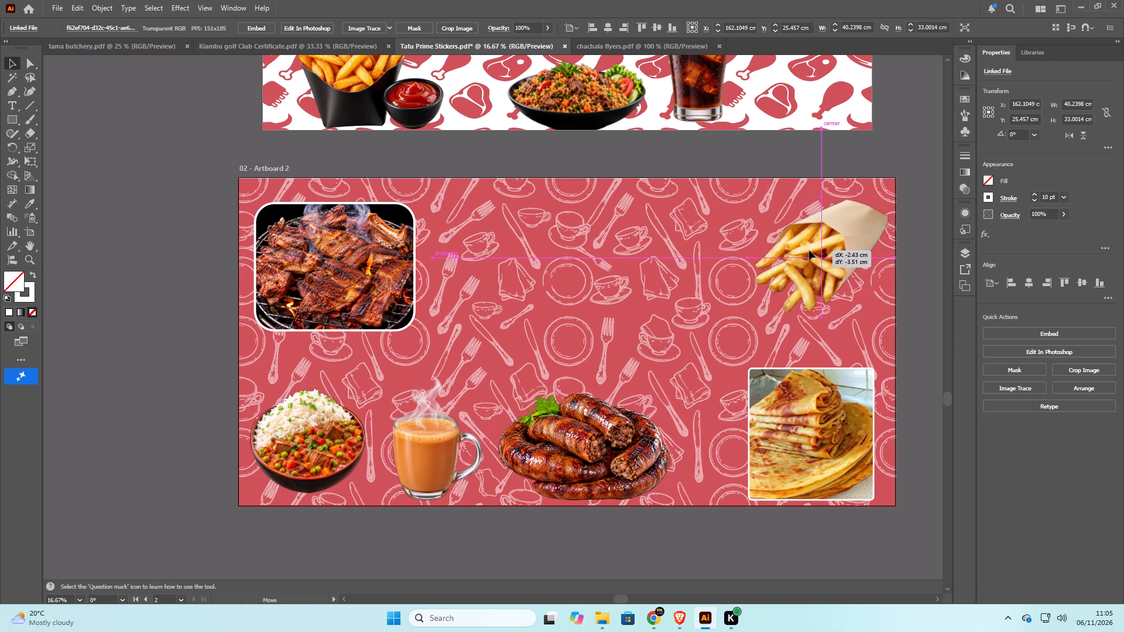
left_click_drag(809, 250, 818, 260)
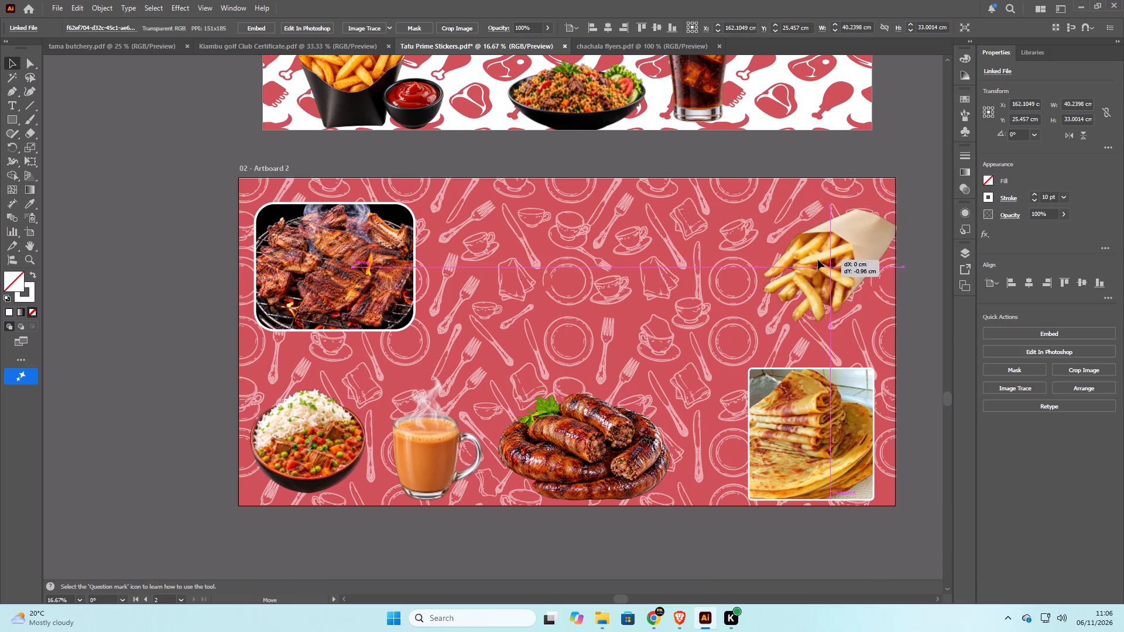
left_click_drag(818, 260, 810, 268)
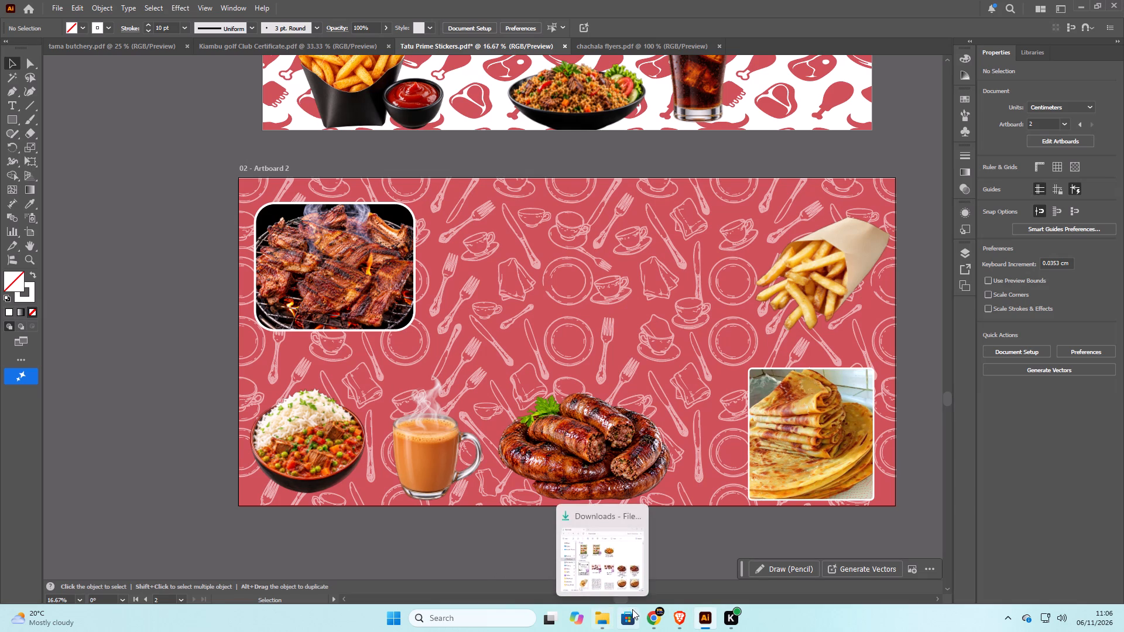
left_click(604, 620)
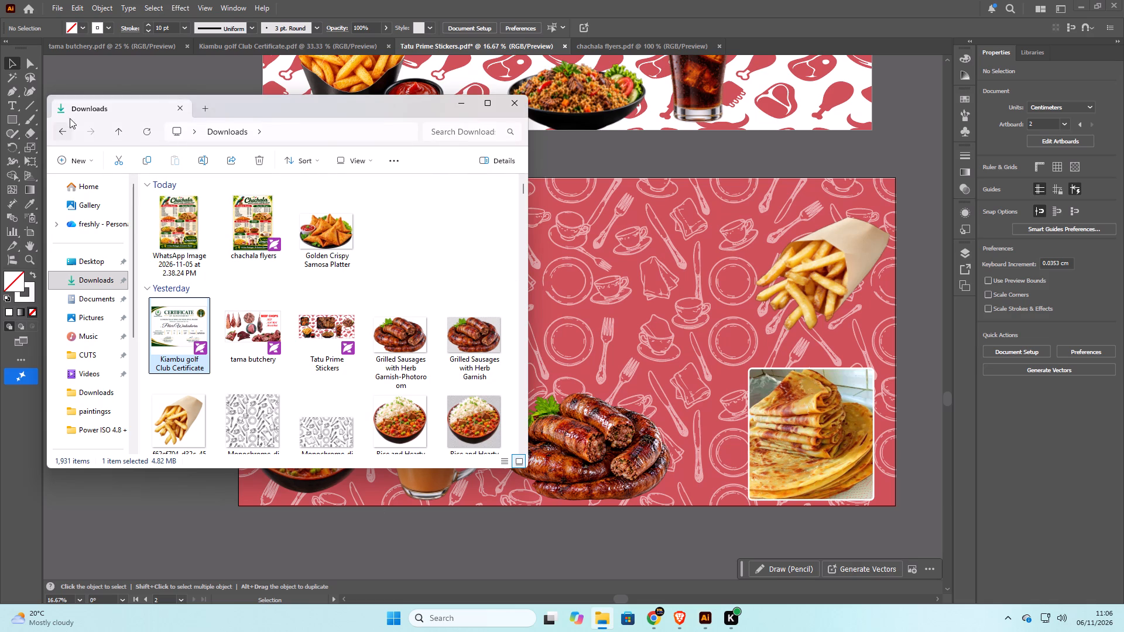
left_click(146, 133)
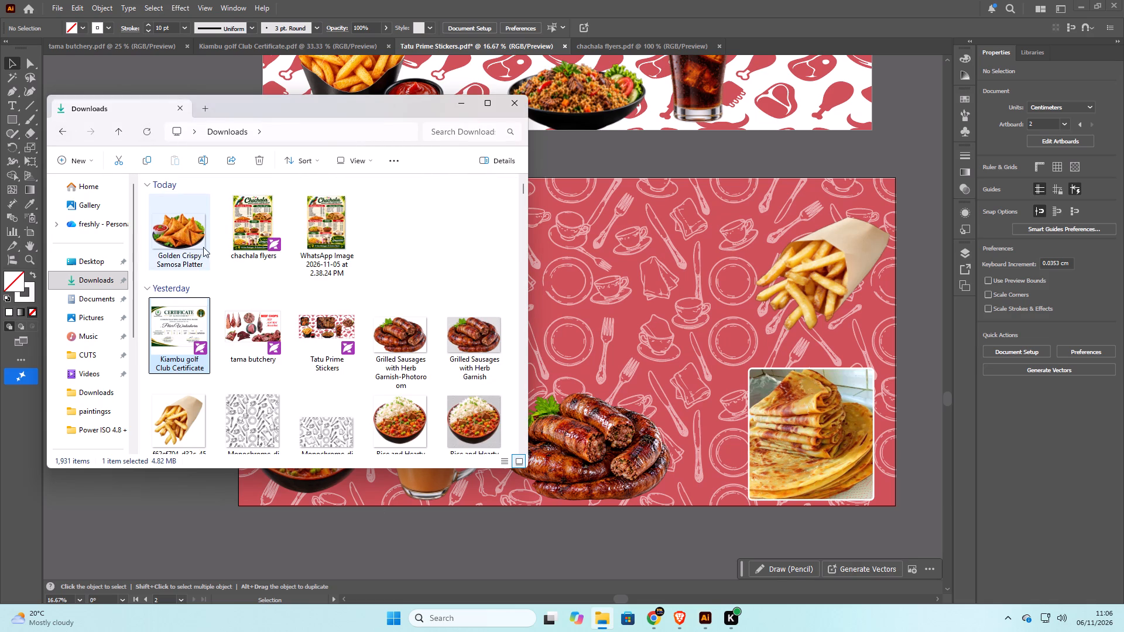
left_click(192, 242)
left_click_drag(182, 241, 604, 301)
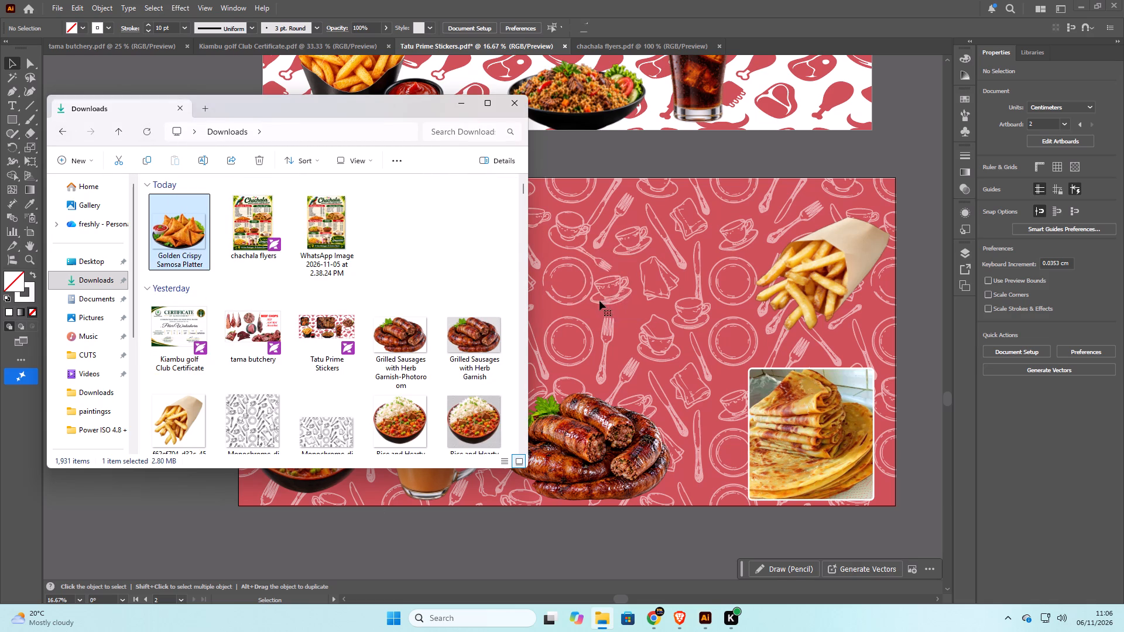
Shrink the samosa picture to about 49.9 by 28 cm and centre it horizontally on Artboard 2, above the sausages.
left_click(632, 312)
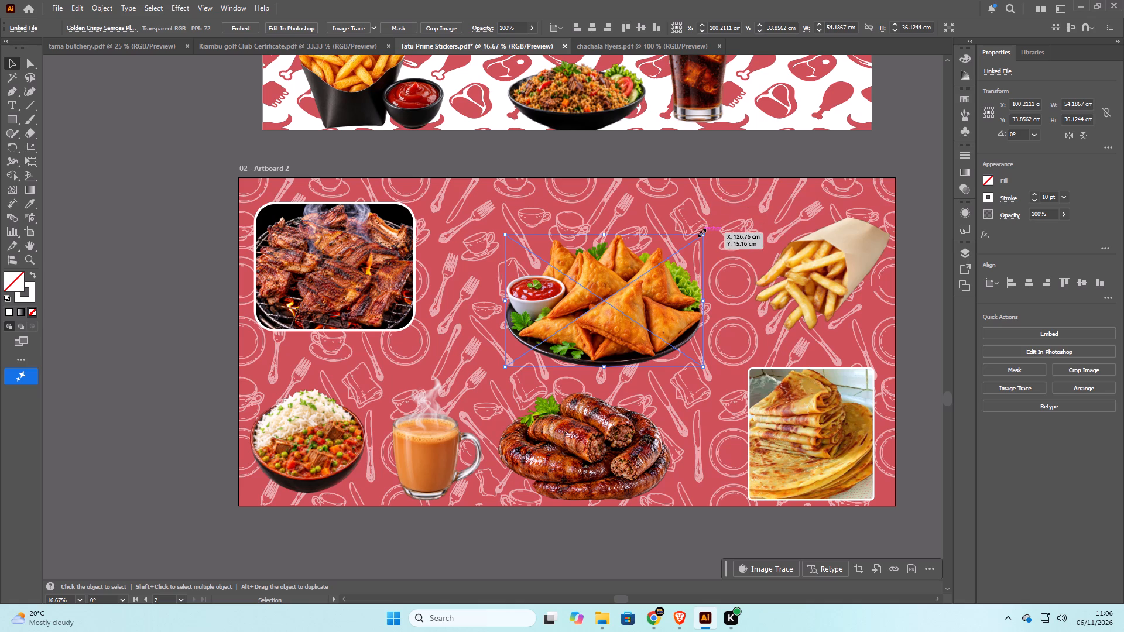
left_click_drag(701, 232, 687, 265)
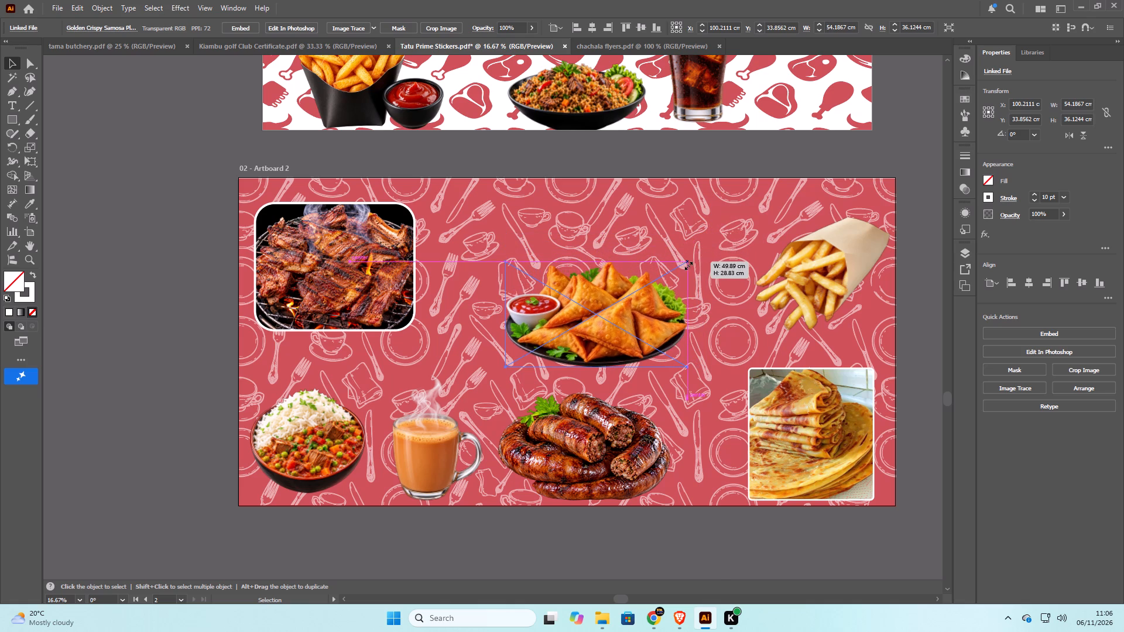
left_click_drag(687, 265, 686, 265)
left_click_drag(628, 346, 598, 346)
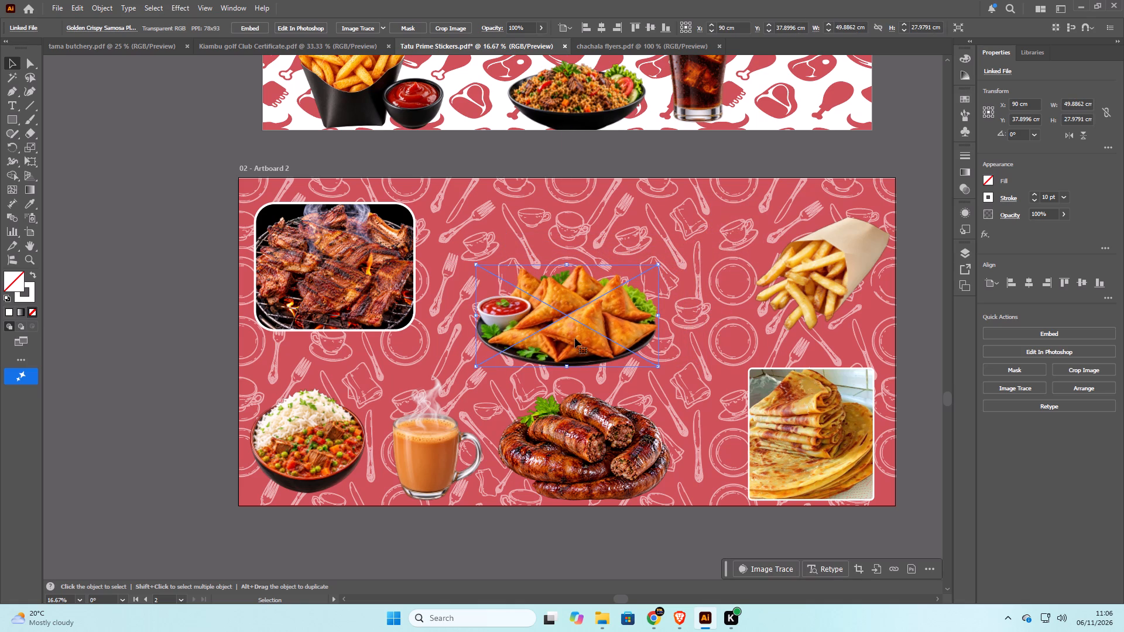
Narrow the samosa picture to about 44.8 cm wide, keeping its height.
key("ctrl+equal")
key("ctrl+equal")
key("ctrl+equal")
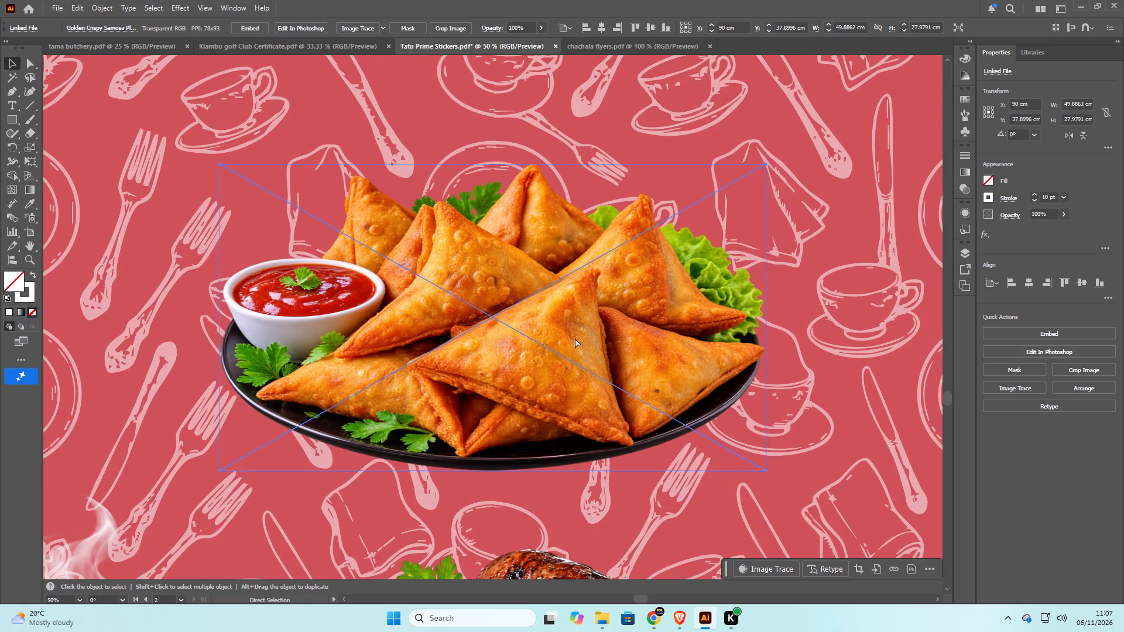
key("ctrl+minus")
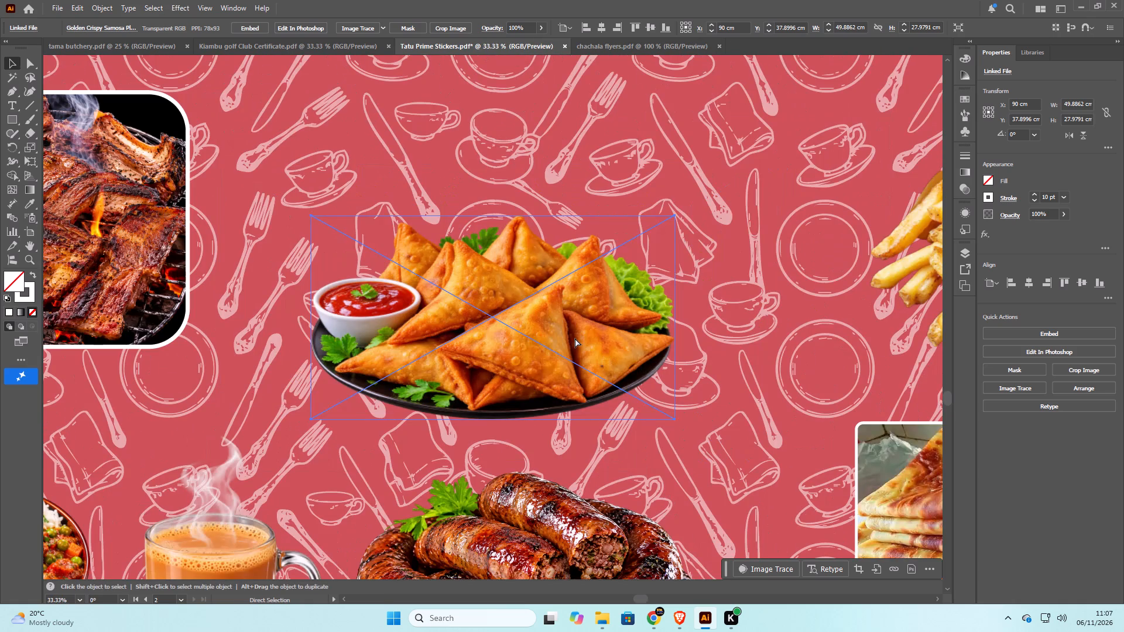
key("ctrl+minus")
key("ctrl+minus")
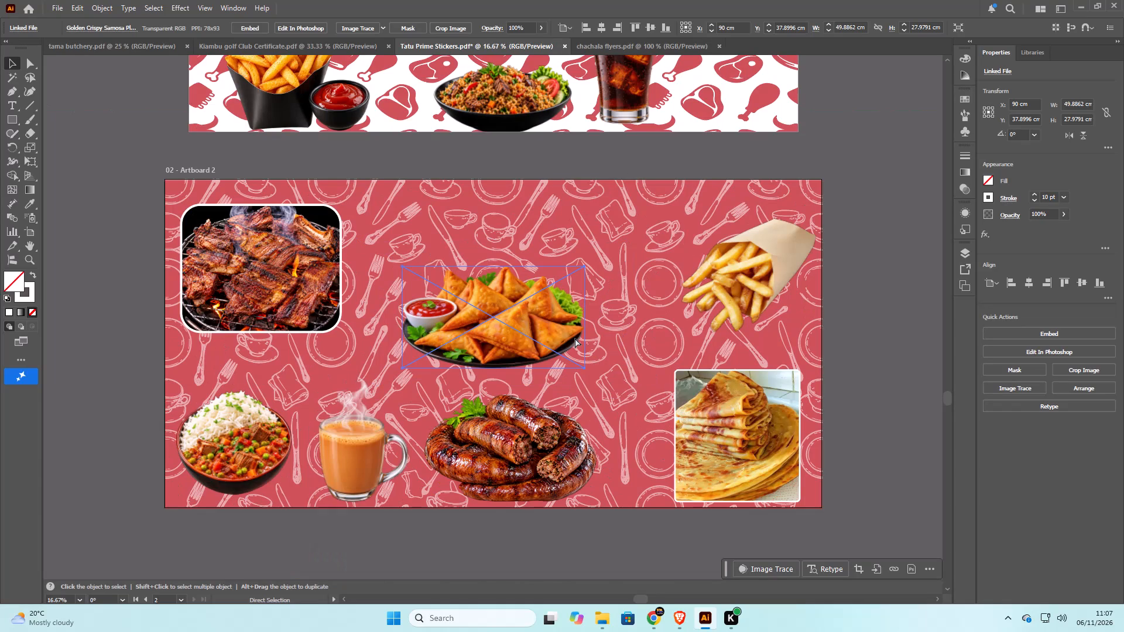
key("ctrl+equal")
key("ctrl+minus")
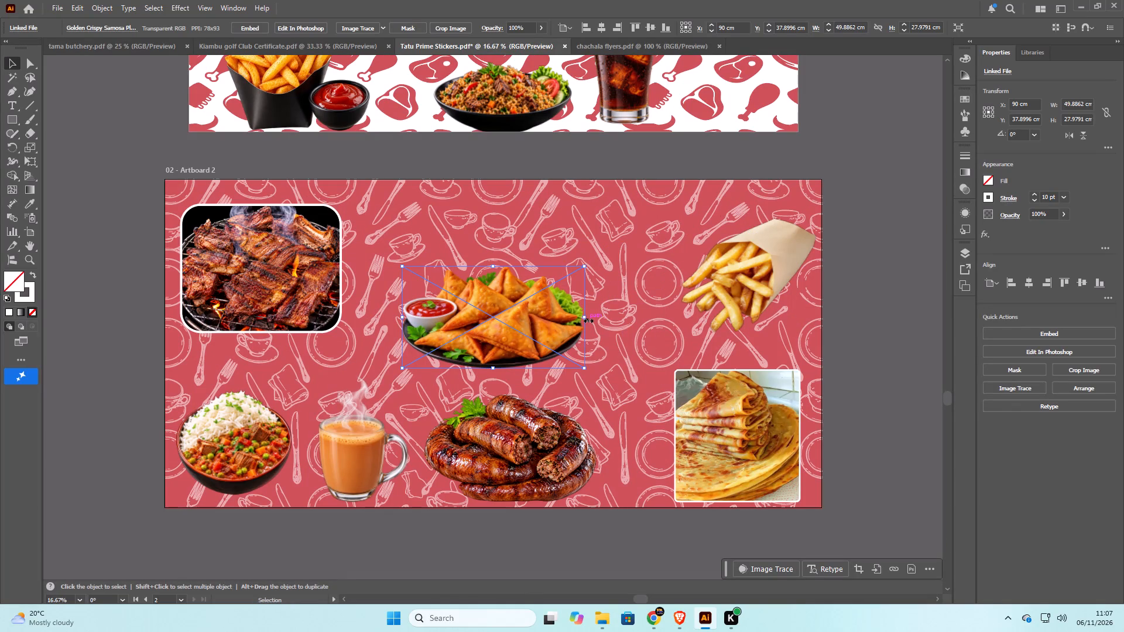
left_click_drag(587, 320, 566, 314)
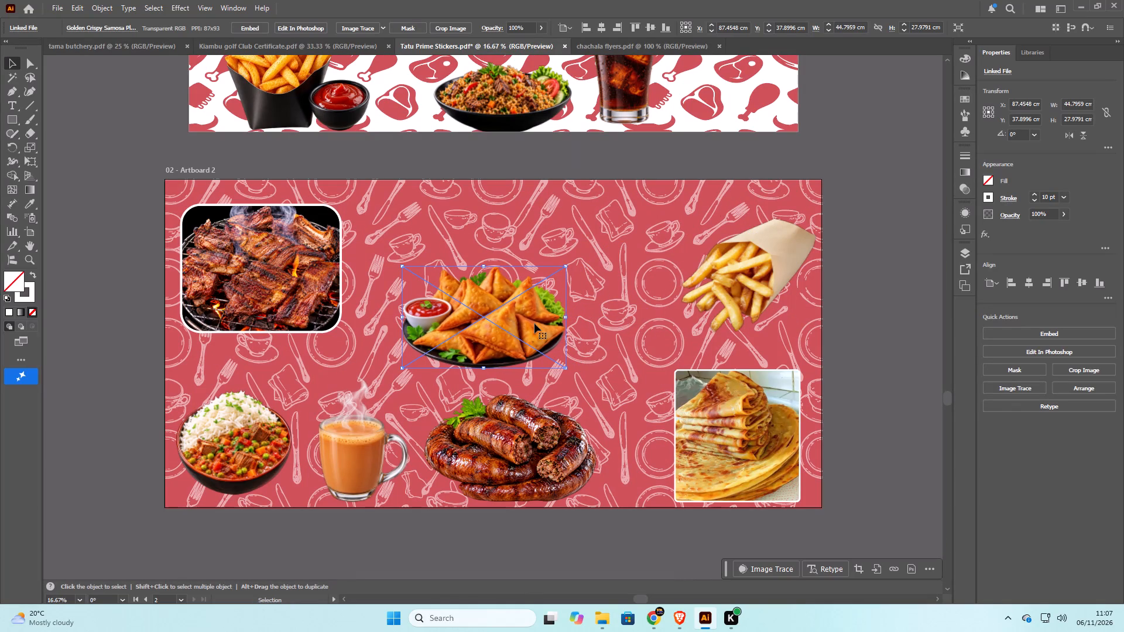
Move the samosa picture to the ribs picture's lower-right corner above the tea mug and enlarge it to about 46.1 by 29.3 cm.
left_click_drag(534, 324, 504, 355)
left_click_drag(465, 340, 446, 356)
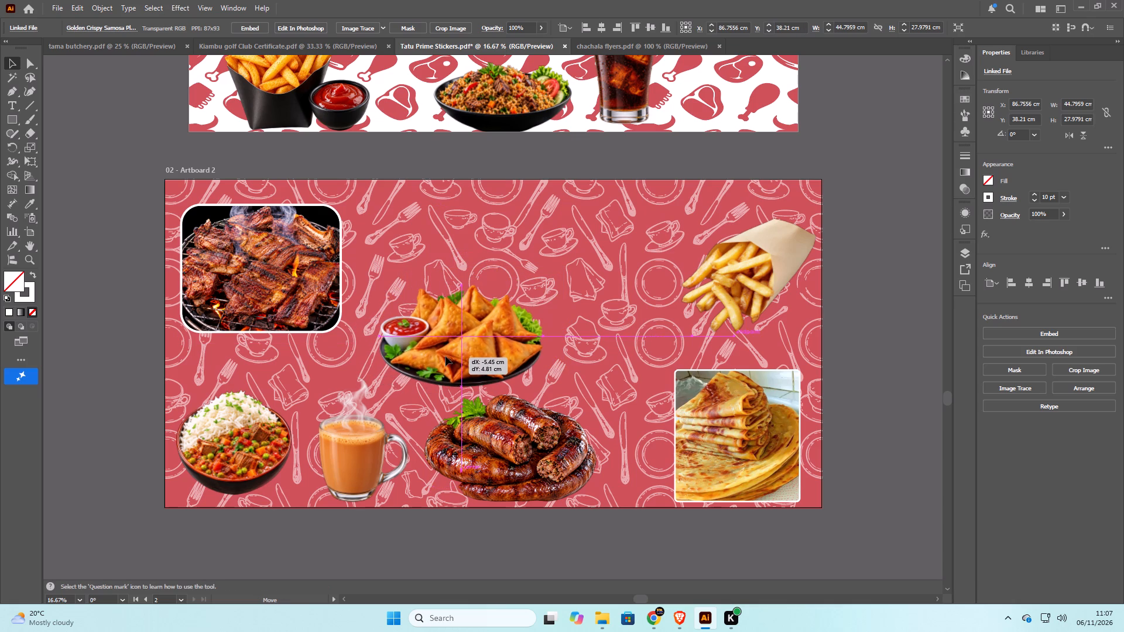
left_click_drag(446, 356, 418, 350)
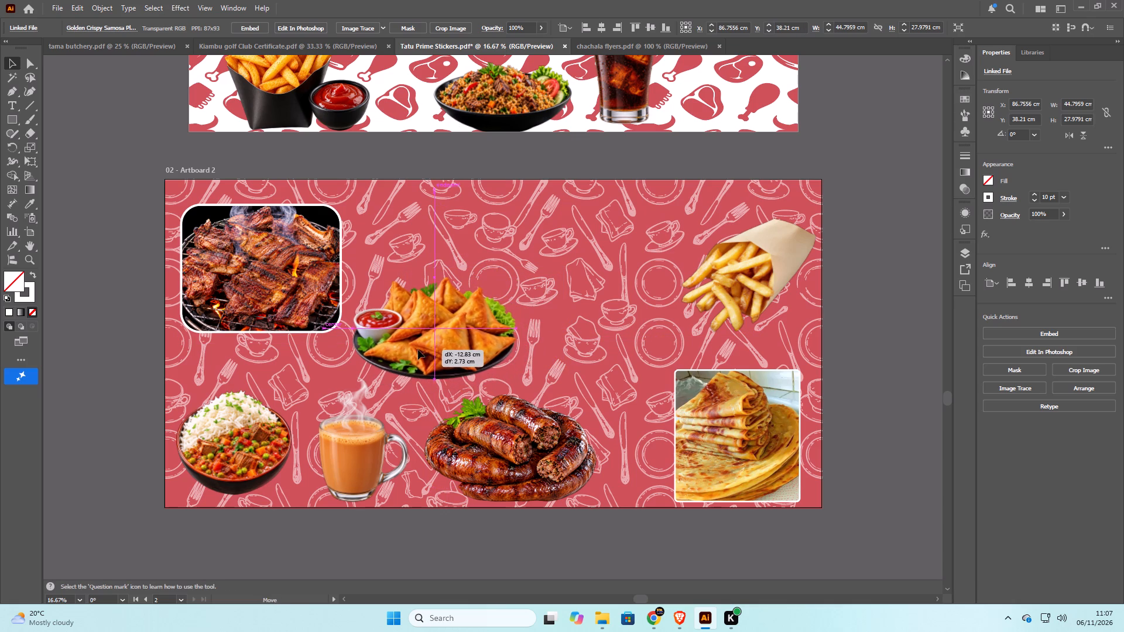
left_click_drag(418, 350, 376, 353)
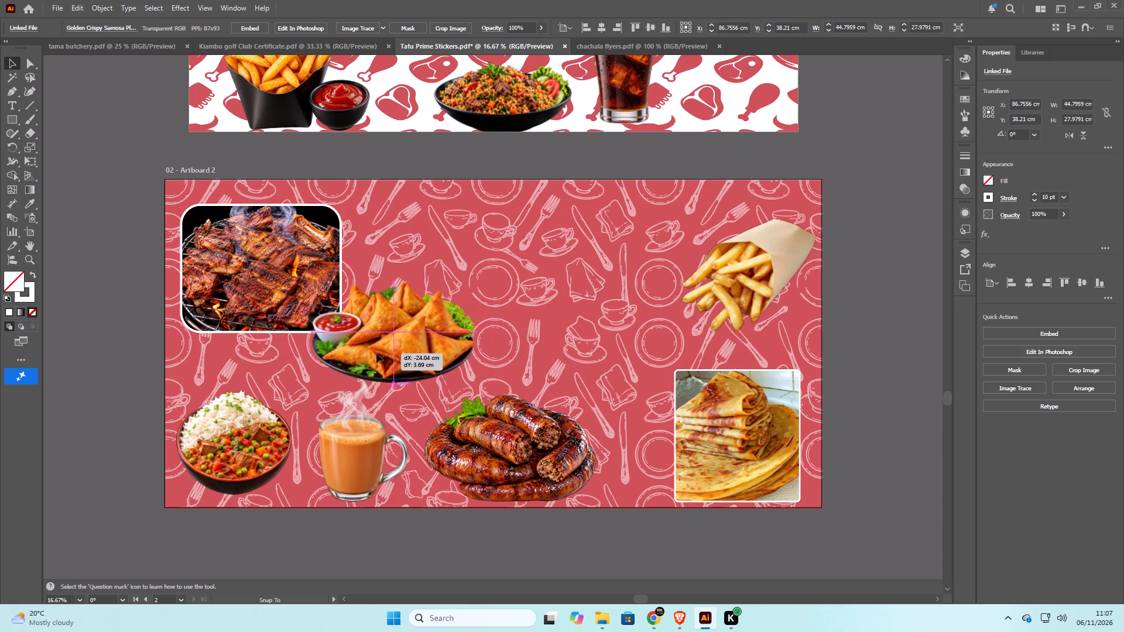
left_click_drag(376, 353, 382, 357)
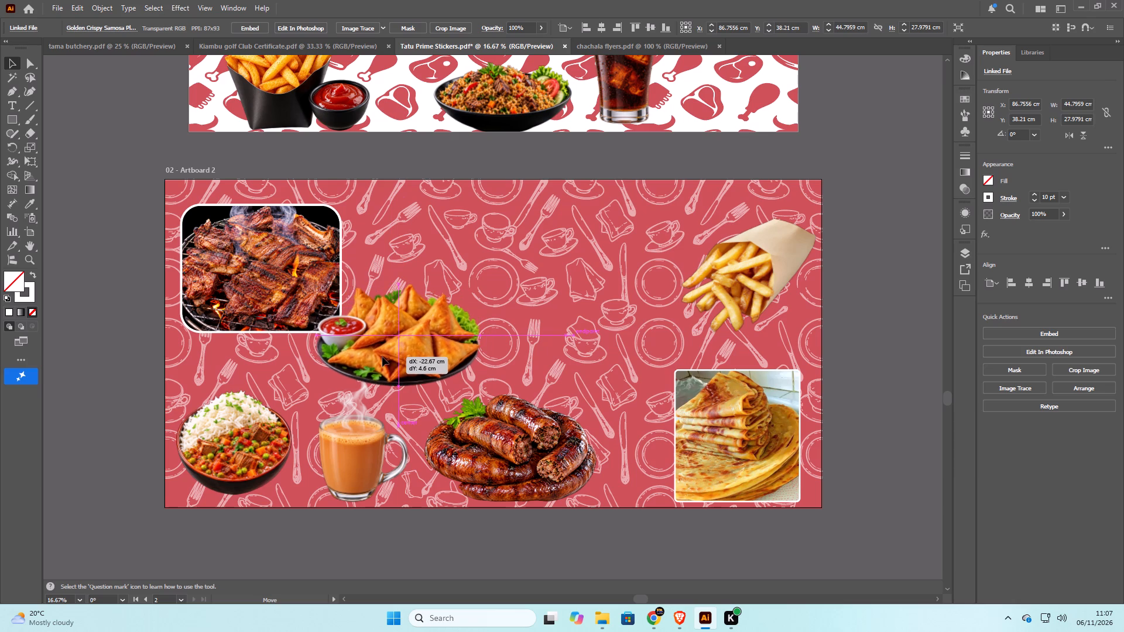
left_click_drag(382, 357, 379, 356)
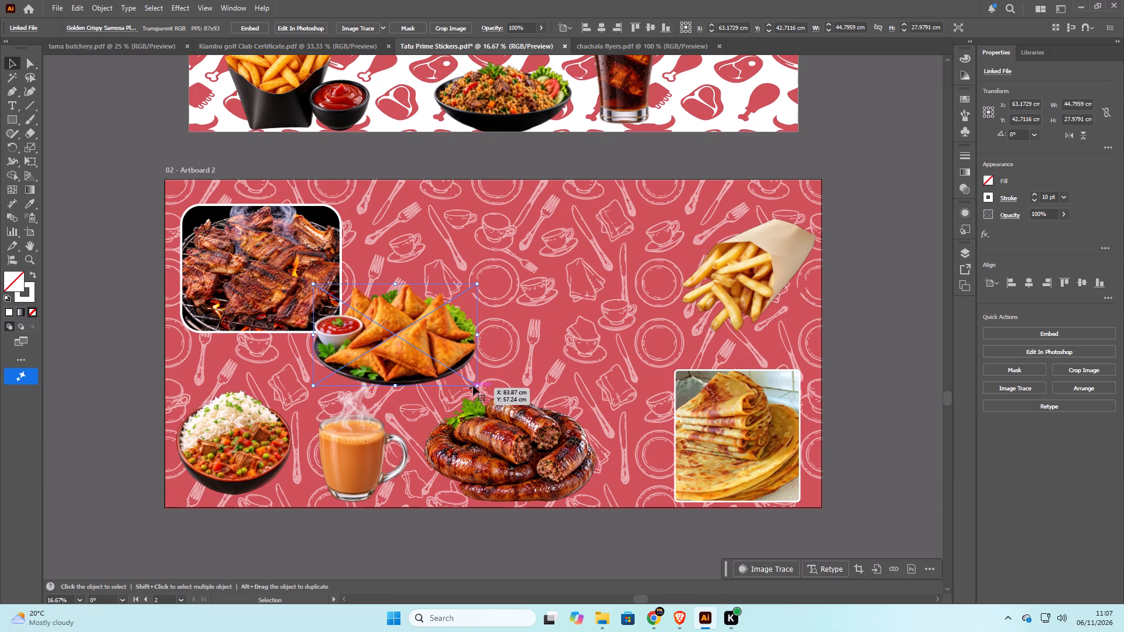
left_click_drag(476, 386, 481, 390)
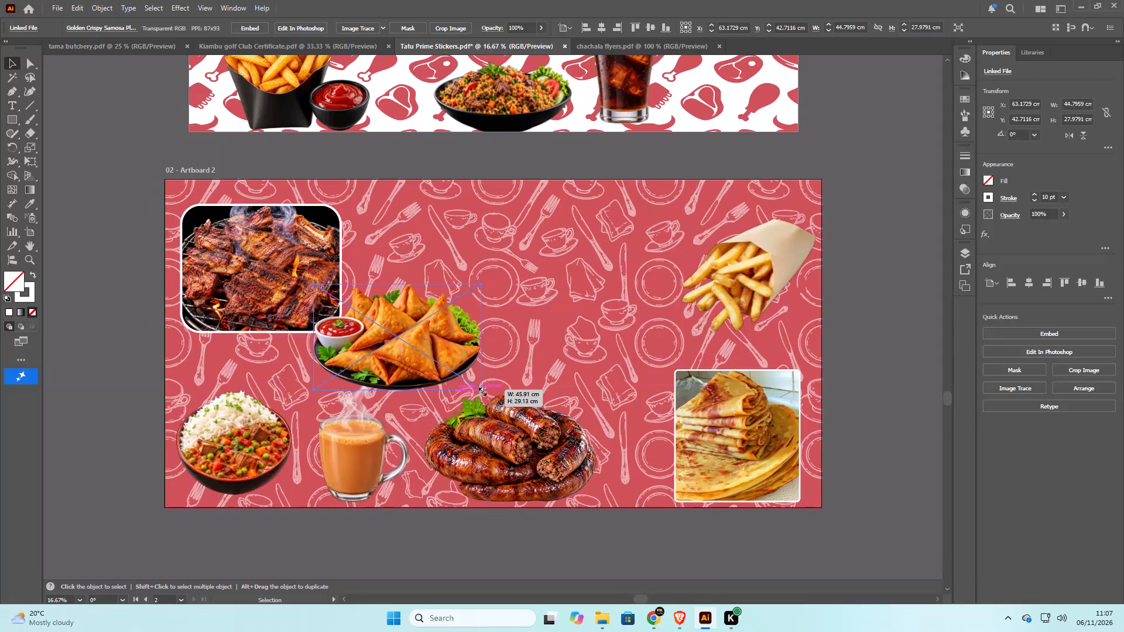
left_click_drag(481, 390, 482, 391)
left_click(558, 324)
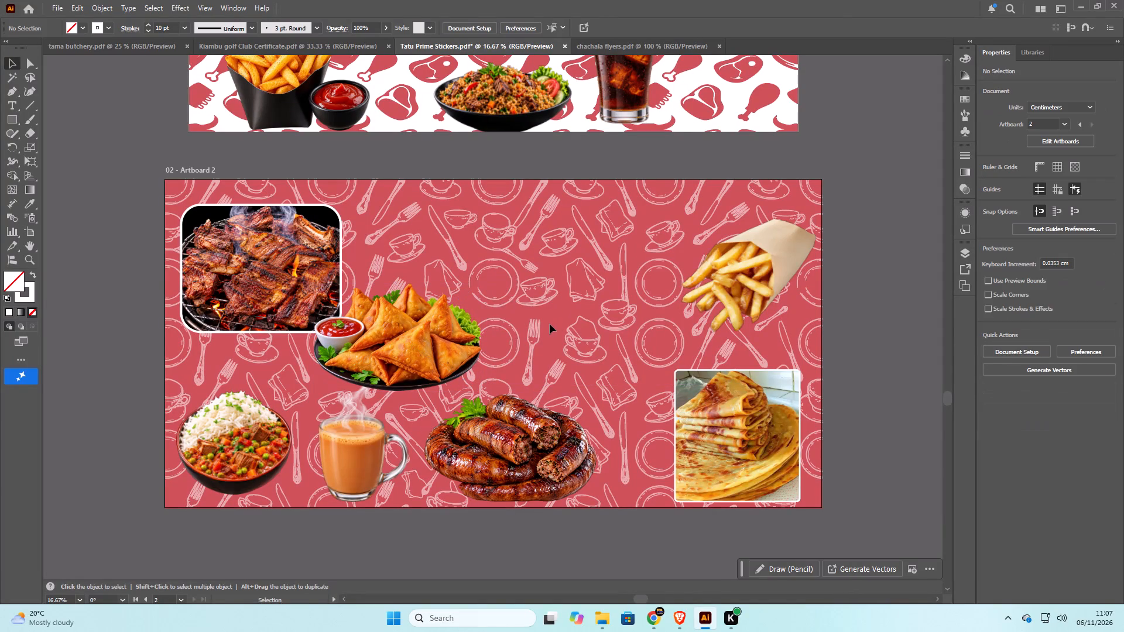
Compare the picture layout of Artboard 2 with that of the artboard above it.
scroll(623, 326, "up", 5)
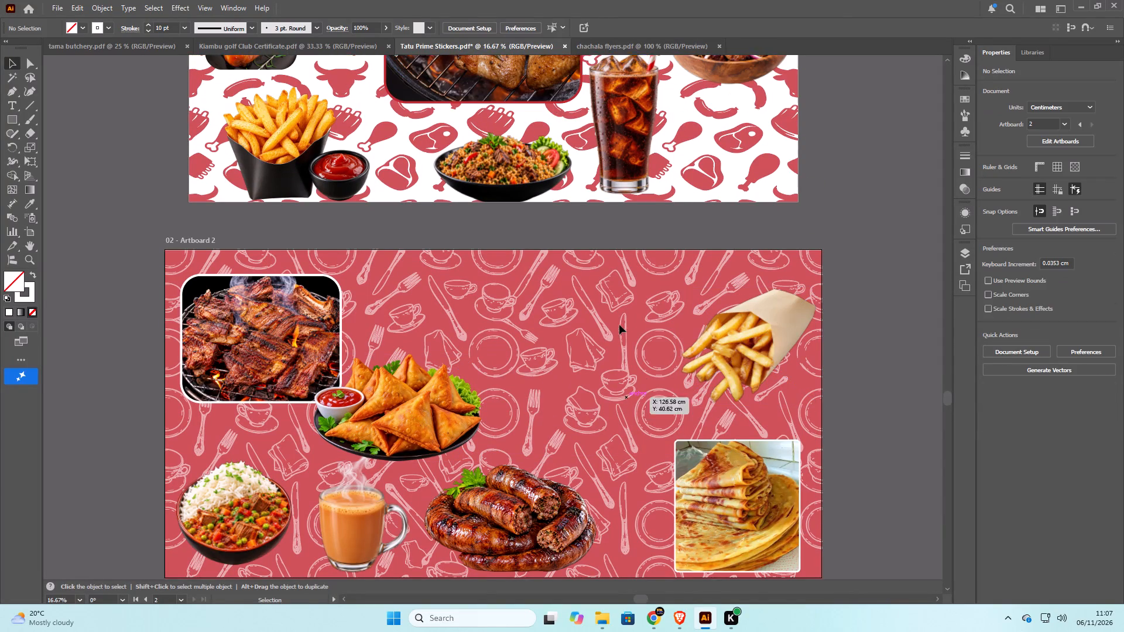
scroll(619, 325, "up", 9)
scroll(617, 324, "down", 6)
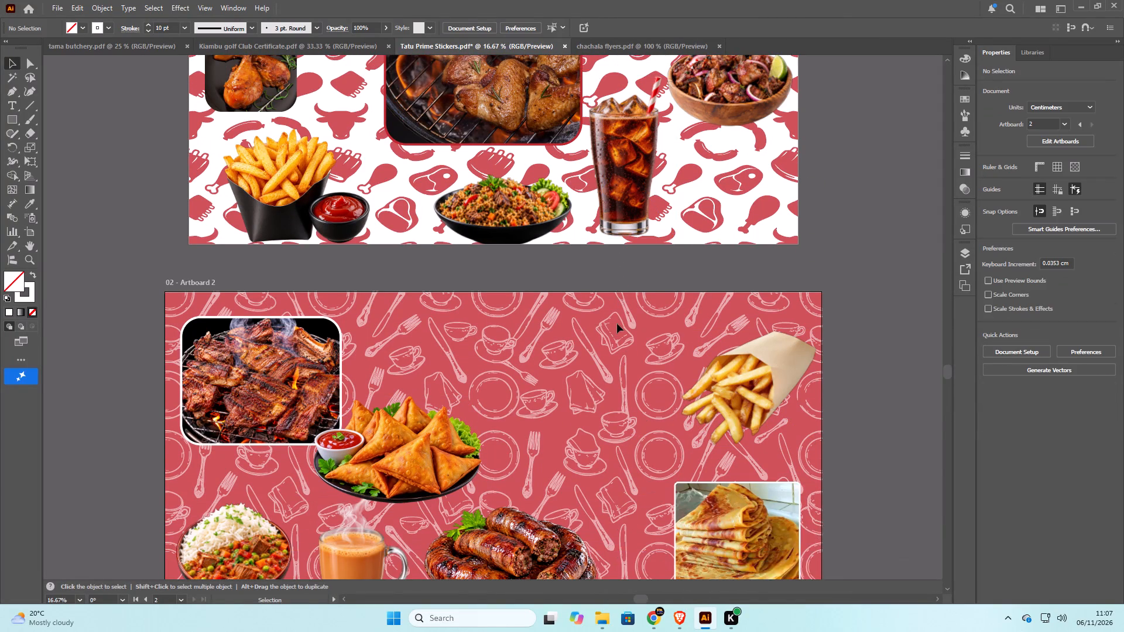
scroll(617, 324, "down", 4)
scroll(617, 324, "up", 6)
scroll(617, 324, "down", 4)
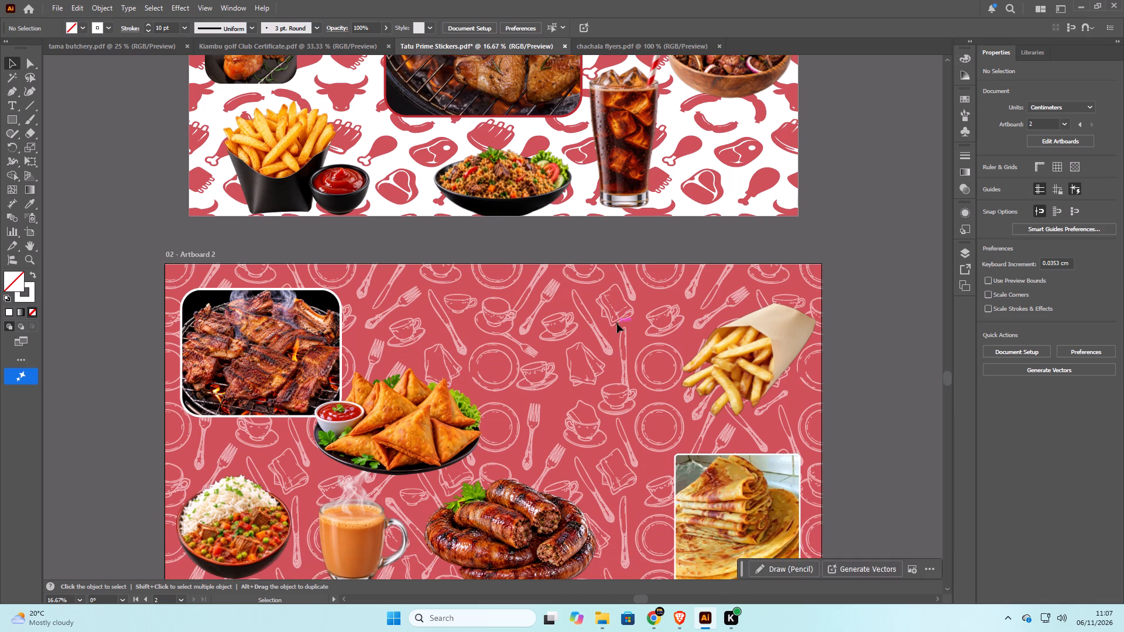
scroll(617, 324, "down", 6)
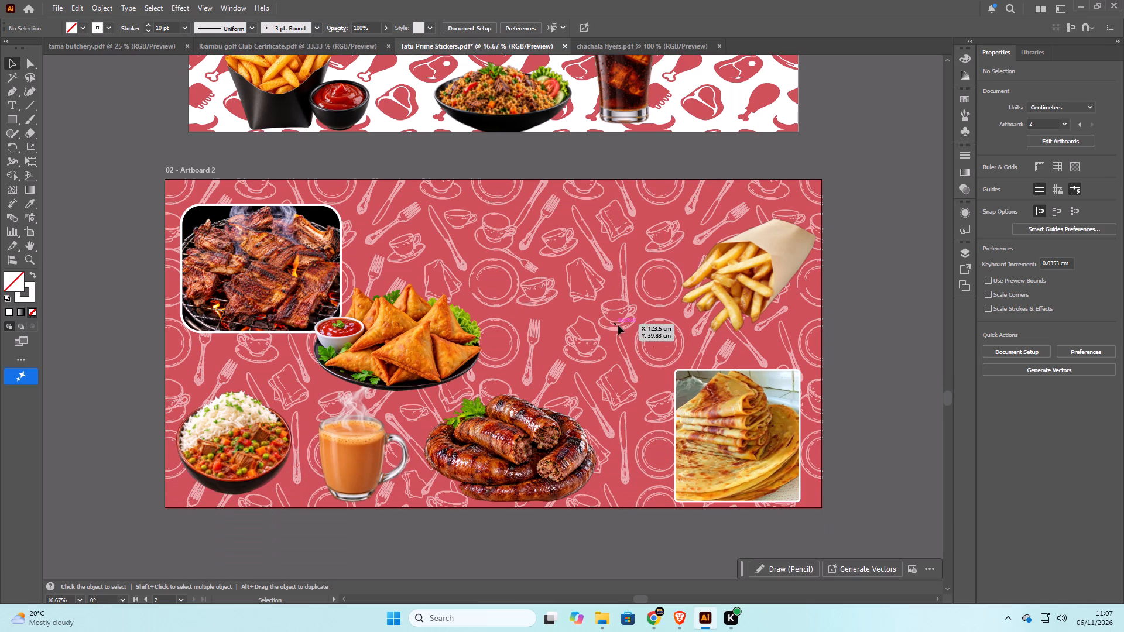
Swap the sausages and samosa pictures, putting the sausages beside the ribs and the samosas at Artboard 2's bottom middle.
left_click(530, 432)
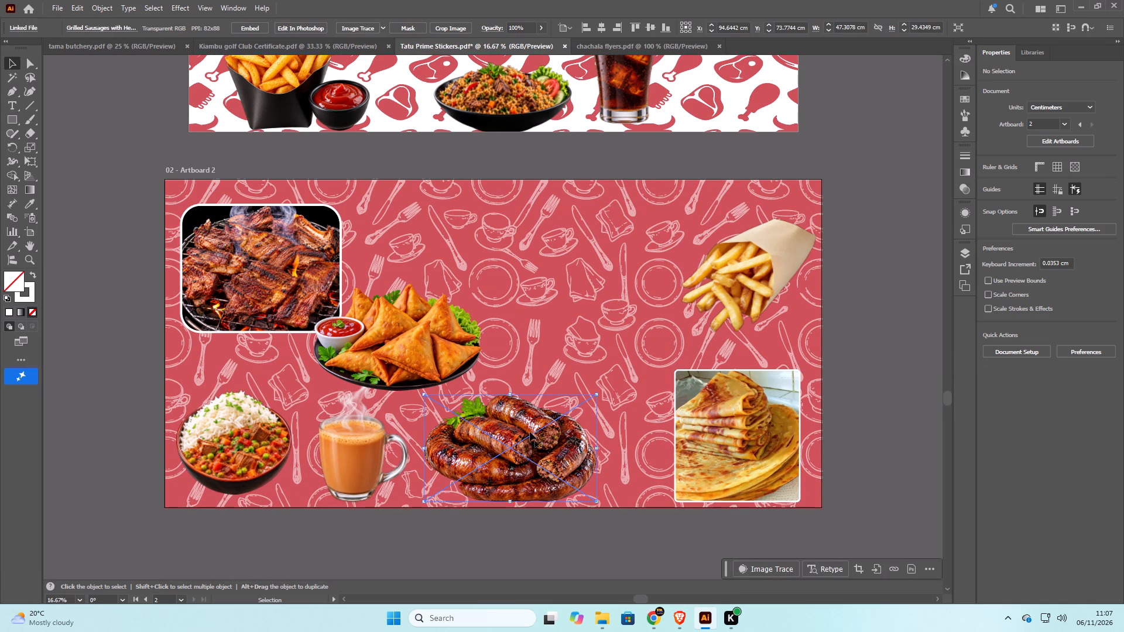
left_click_drag(530, 432, 407, 249)
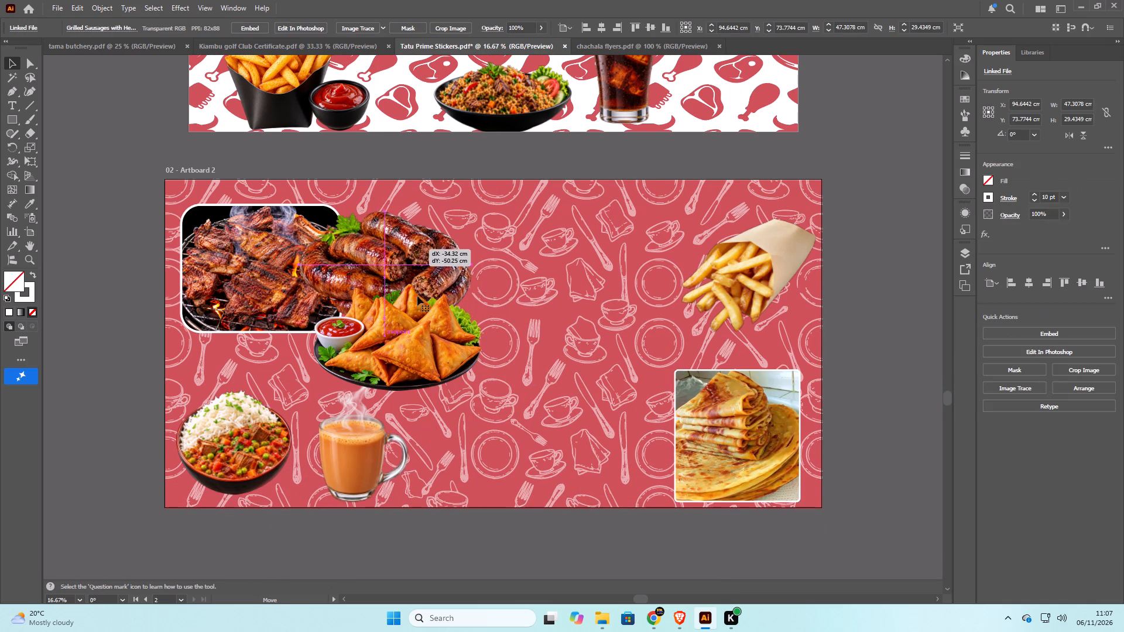
left_click_drag(409, 355, 533, 465)
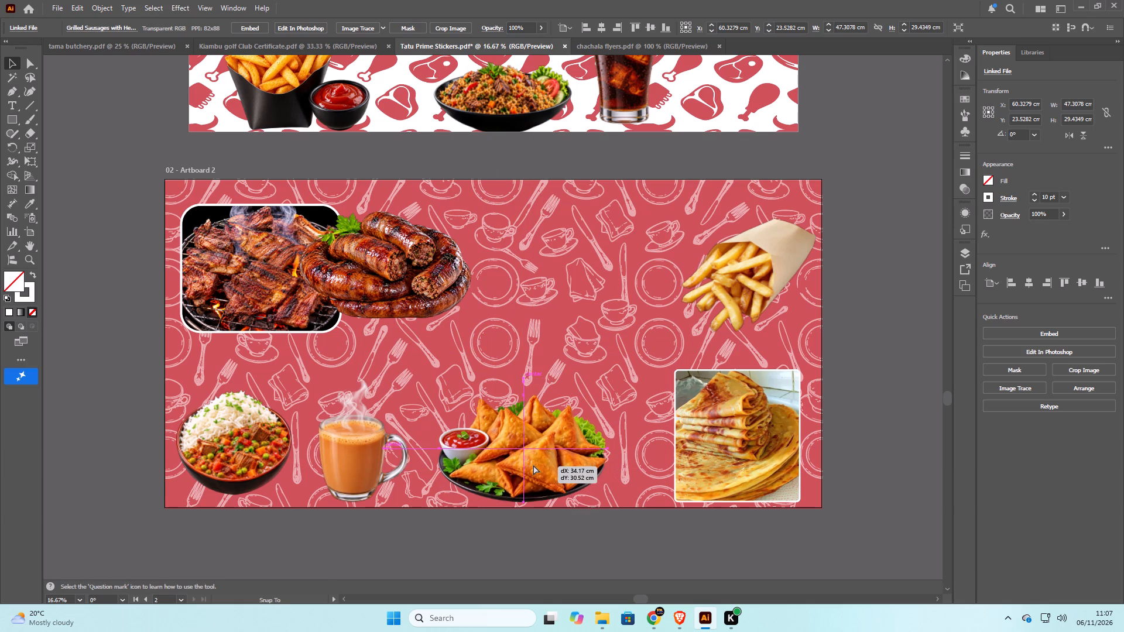
left_click_drag(533, 465, 534, 465)
Shrink the sausages picture to about 42.4 by 28.8 cm and position it over the ribs picture's lower-right corner, above the tea mug.
left_click_drag(393, 279, 410, 327)
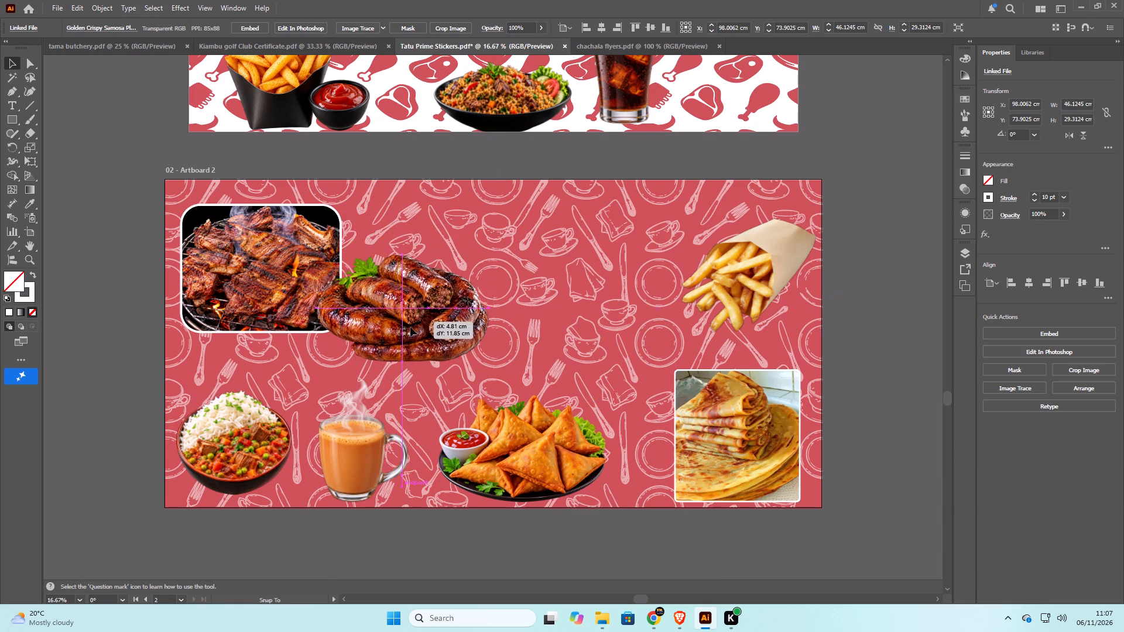
left_click_drag(410, 327, 410, 342)
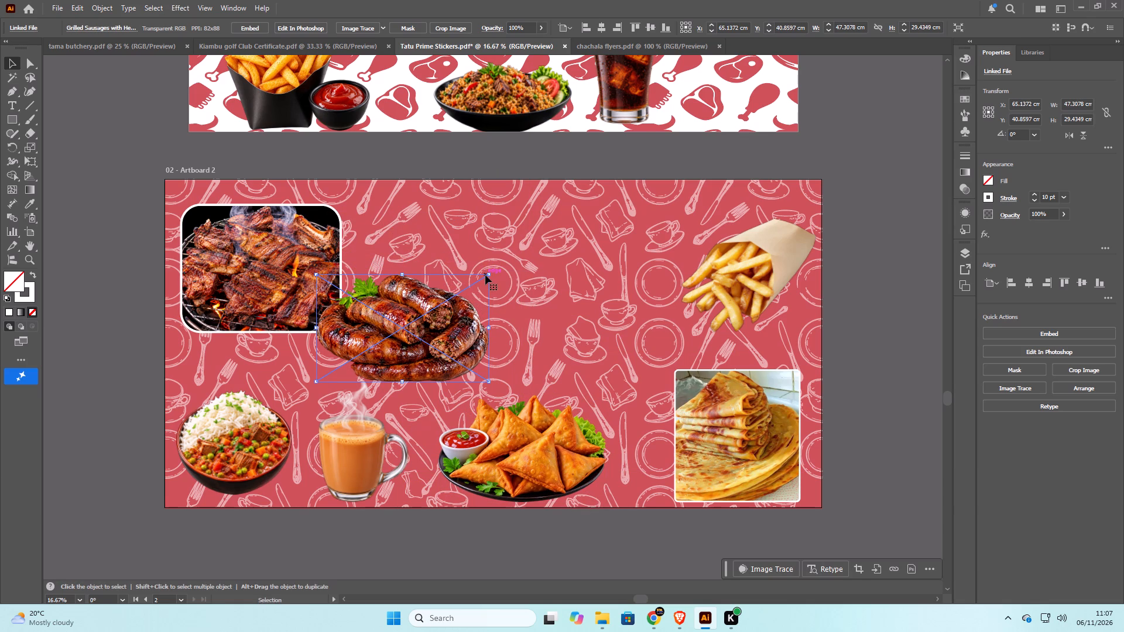
left_click_drag(489, 278, 471, 278)
left_click_drag(381, 350, 382, 344)
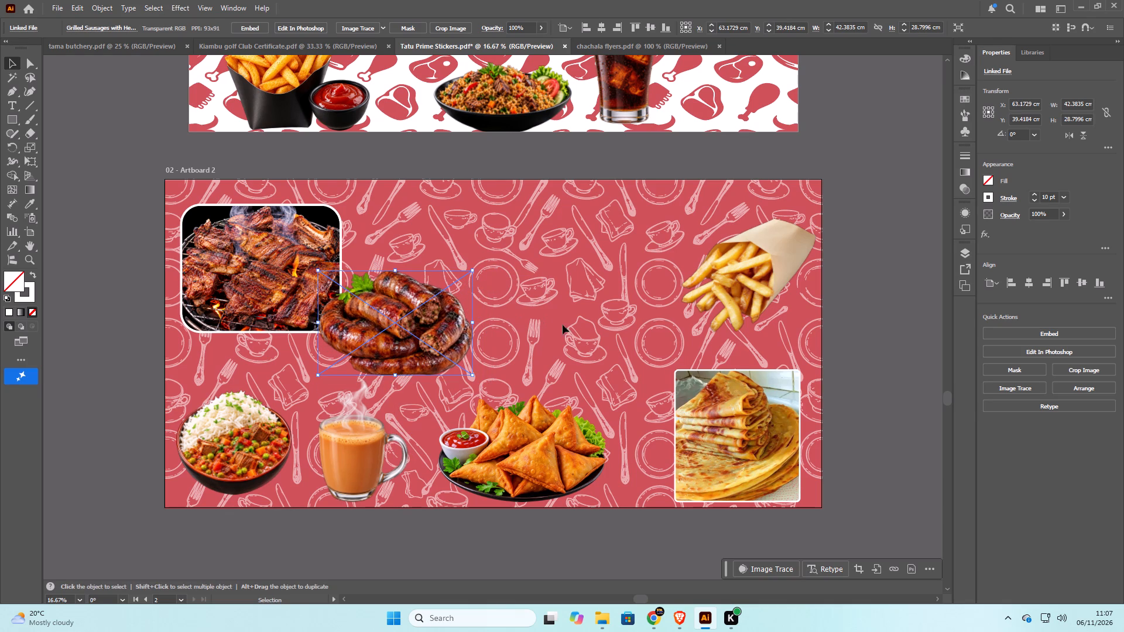
left_click(587, 335)
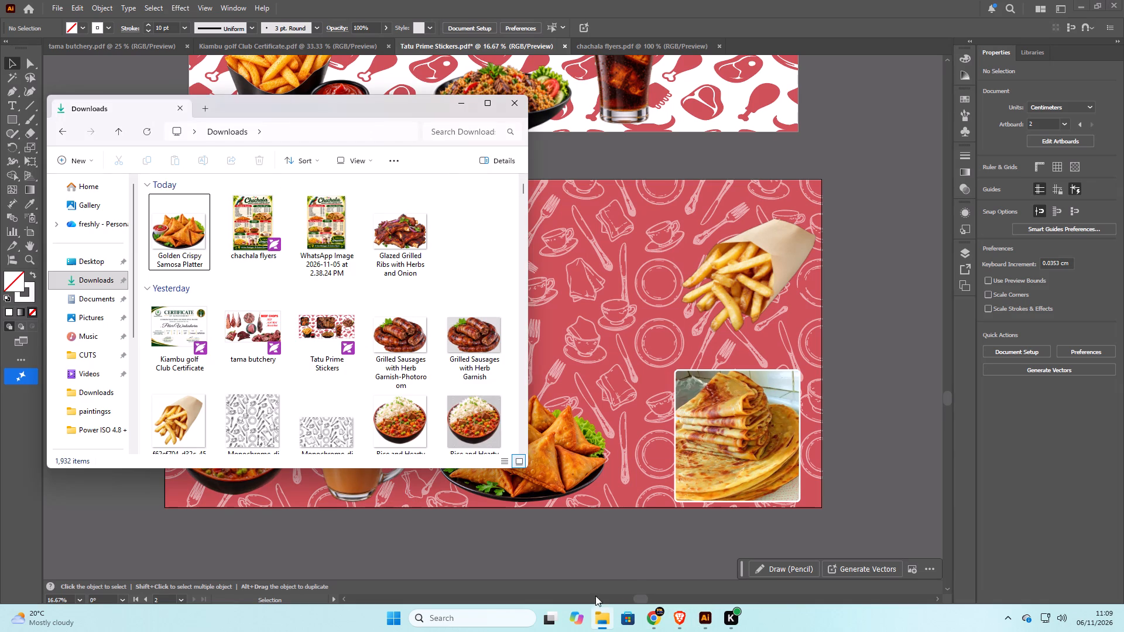
left_click(405, 240)
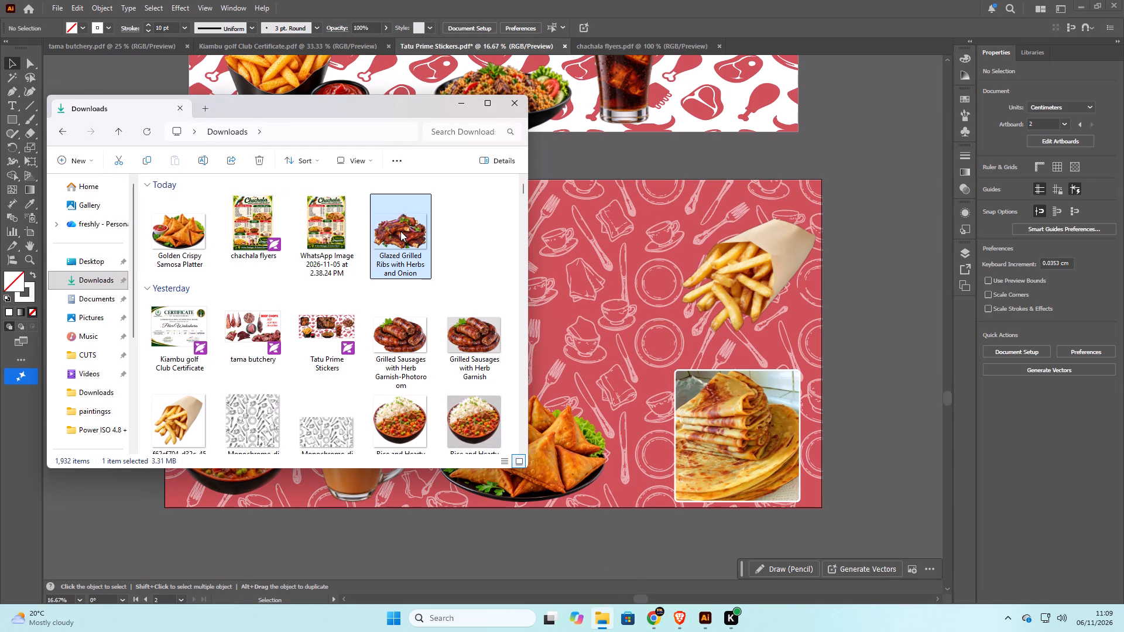
left_click_drag(397, 230, 700, 107)
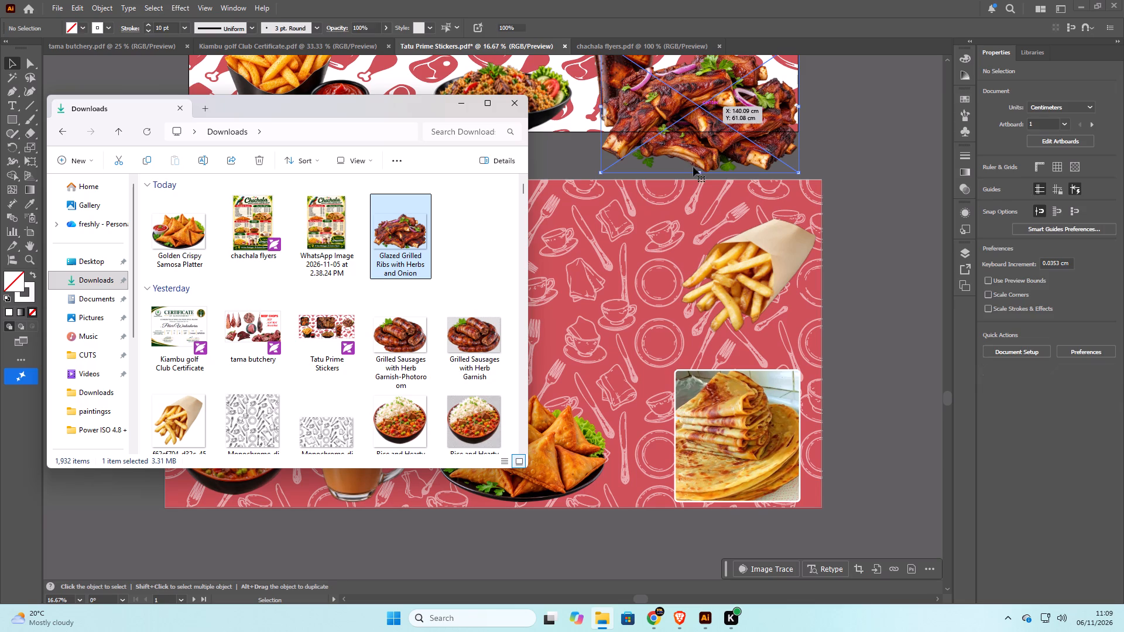
Shift the framed grilled wings and the fried rice bowl to the left on Artboard 1, keeping the bowl on the bottom edge.
middle_click_drag(885, 119, 656, 385)
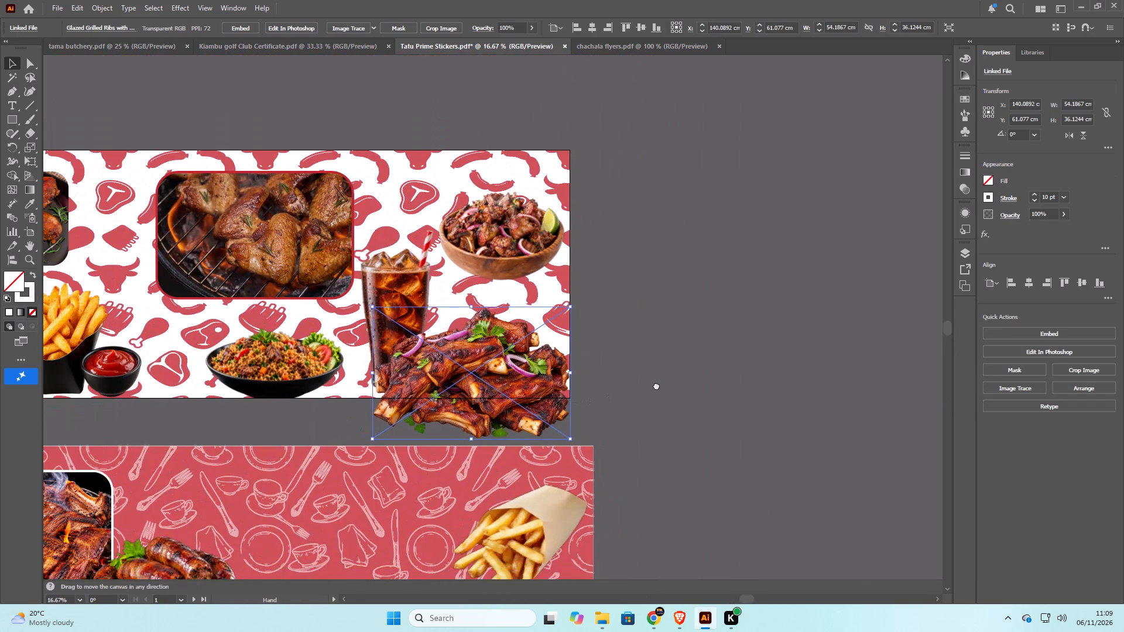
middle_click_drag(656, 385, 684, 399)
left_click(275, 276)
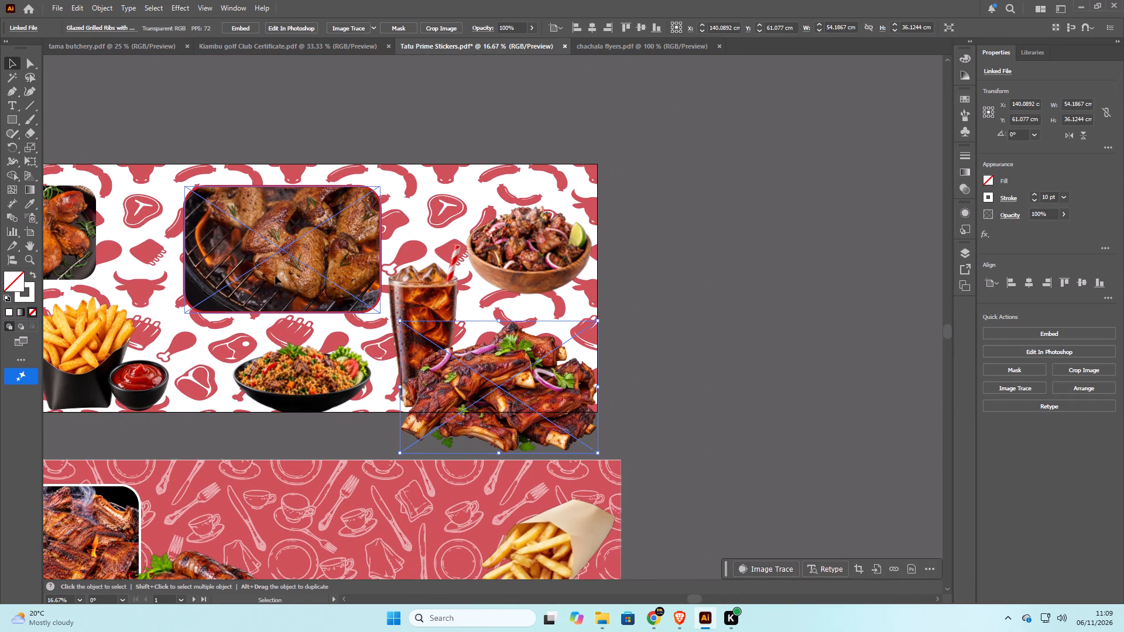
left_click_drag(324, 258, 275, 249)
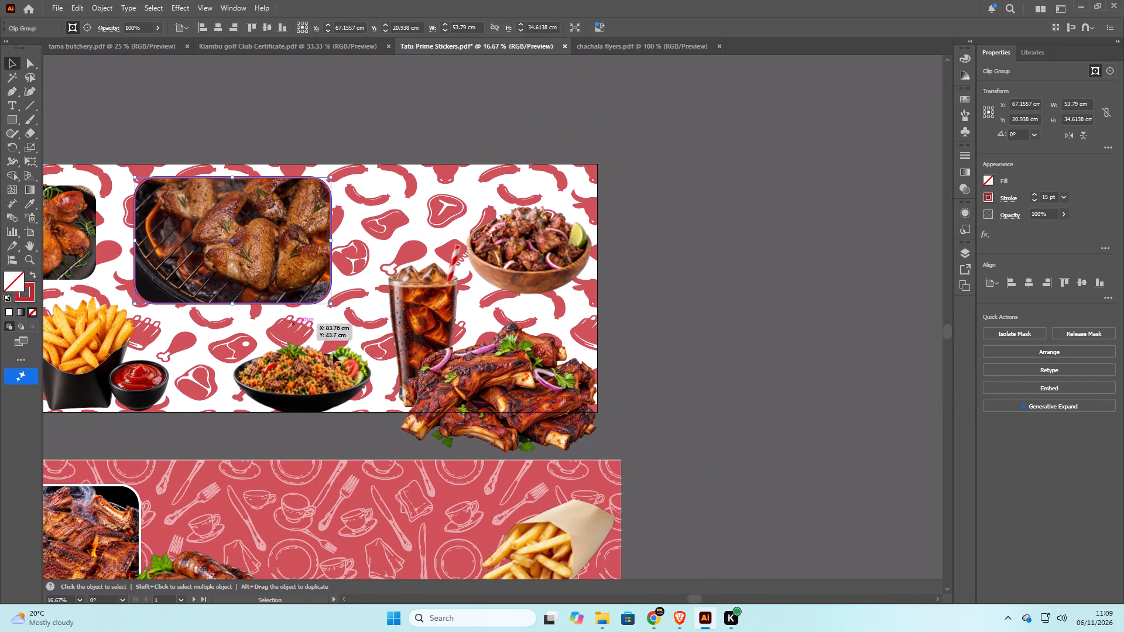
left_click_drag(321, 378, 286, 370)
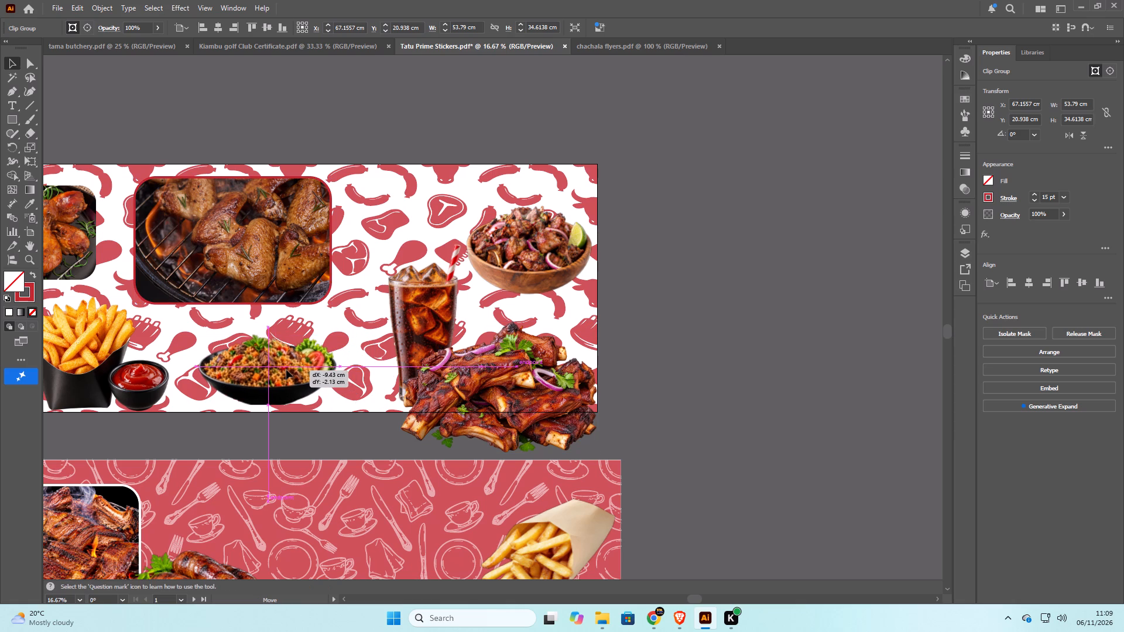
left_click_drag(286, 370, 290, 376)
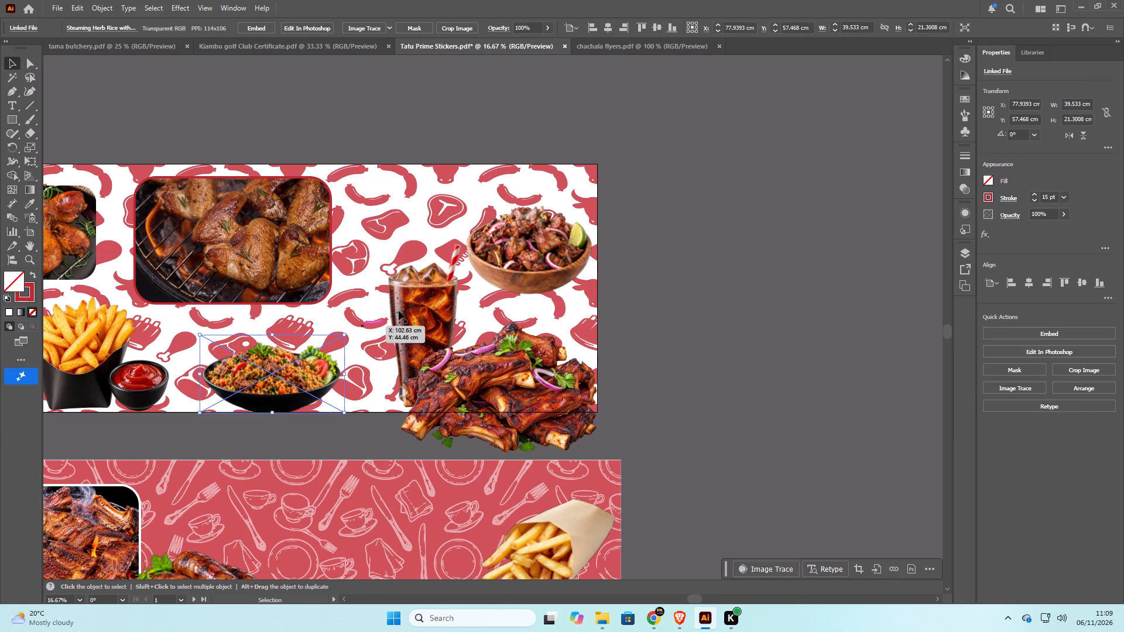
Move the cola glass left and slightly down on Artboard 1 so it stands just beside the fried rice bowl.
left_click(423, 309)
left_click_drag(423, 309, 384, 305)
right_click_drag(410, 309, 399, 307)
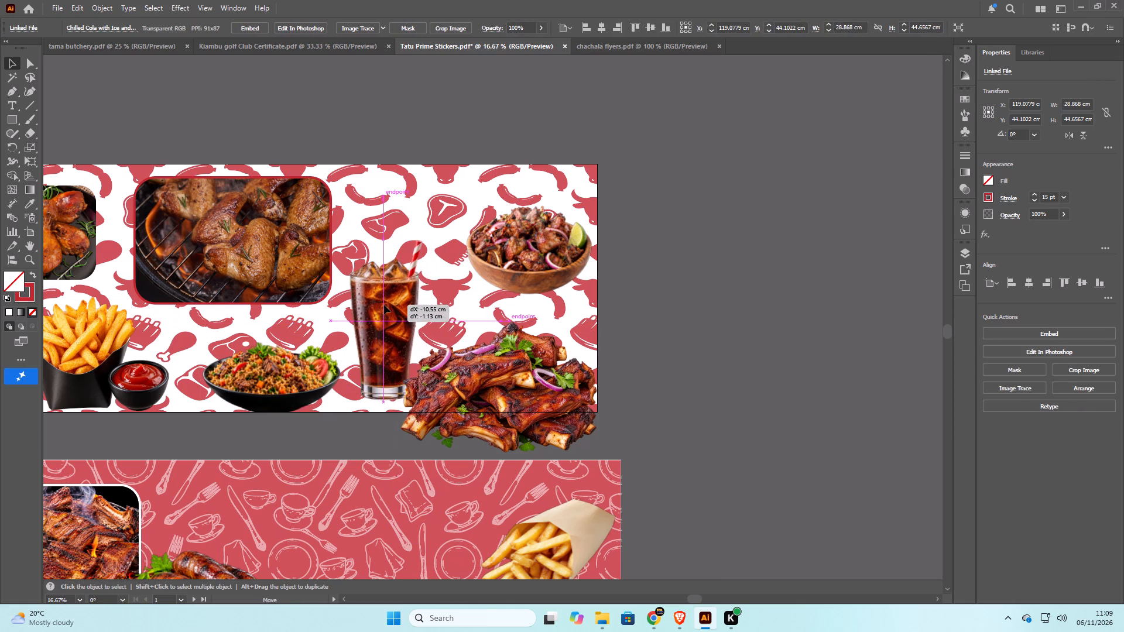
left_click_drag(384, 305, 374, 312)
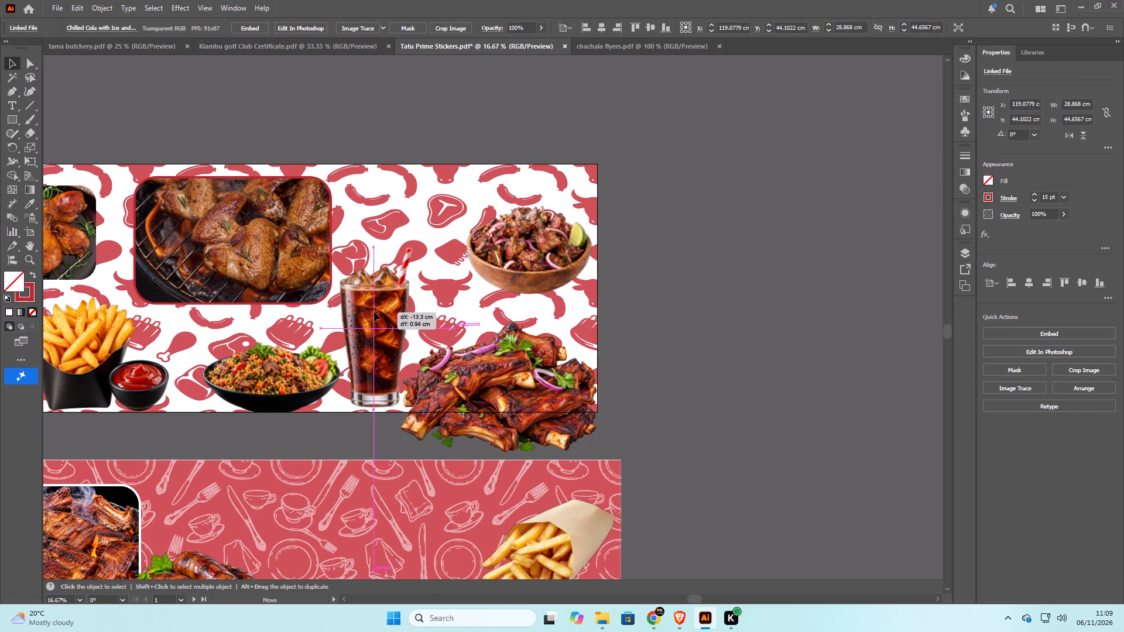
left_click_drag(374, 312, 378, 313)
Shrink the goat ribs picture to about 43.1 by 25.8 cm and move it to Artboard 1's top, above the cola glass.
left_click(518, 374)
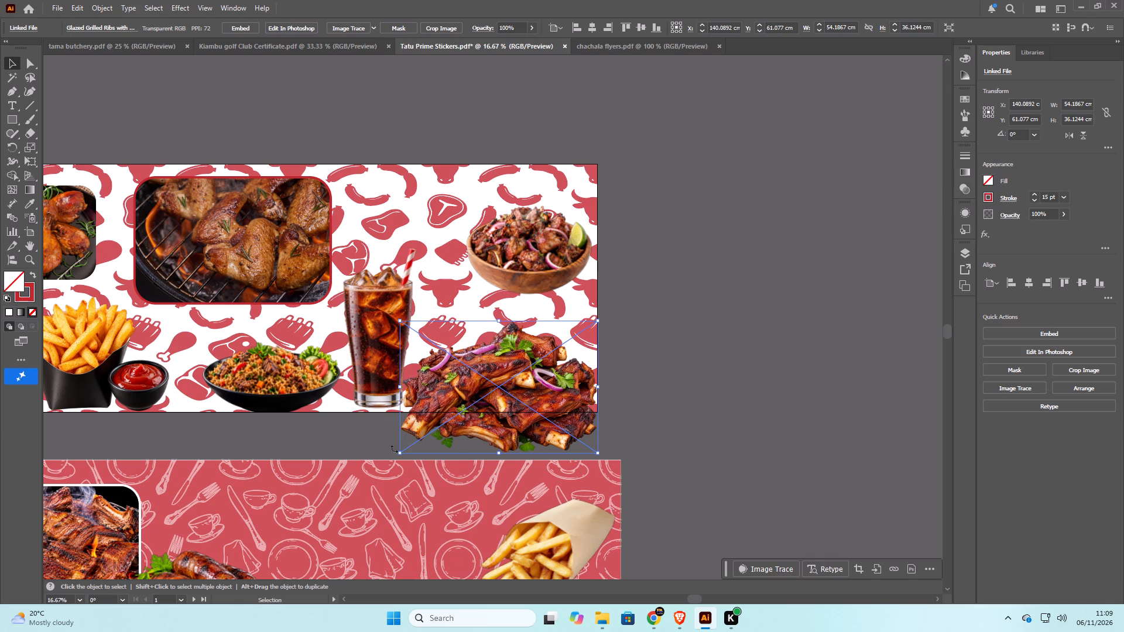
left_click_drag(402, 452, 440, 415)
left_click_drag(511, 391, 499, 383)
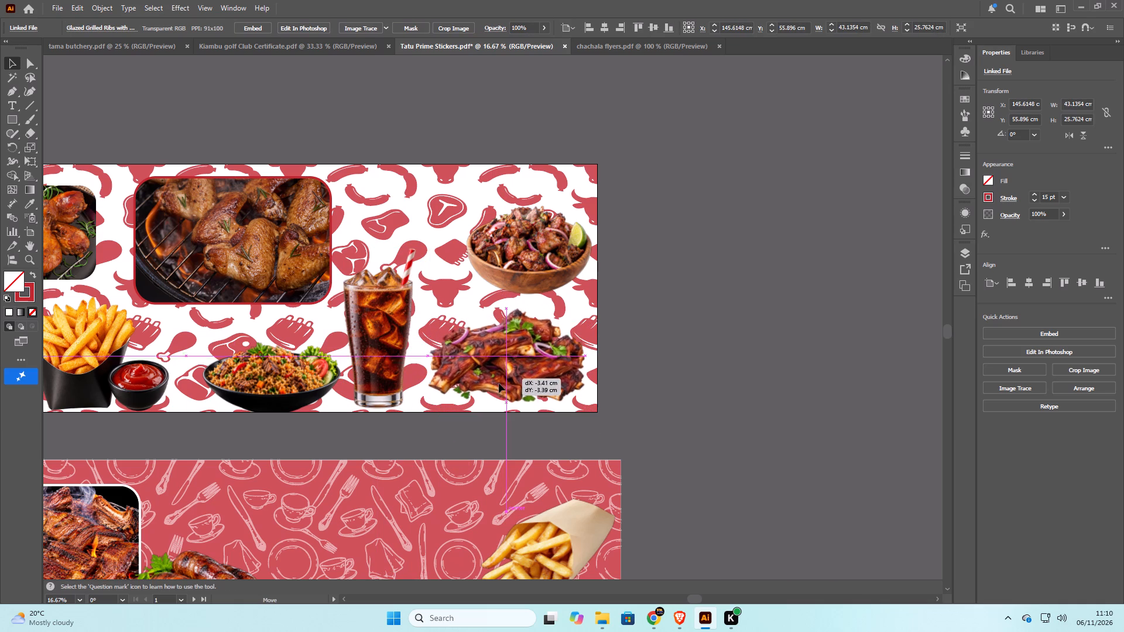
left_click_drag(499, 383, 478, 324)
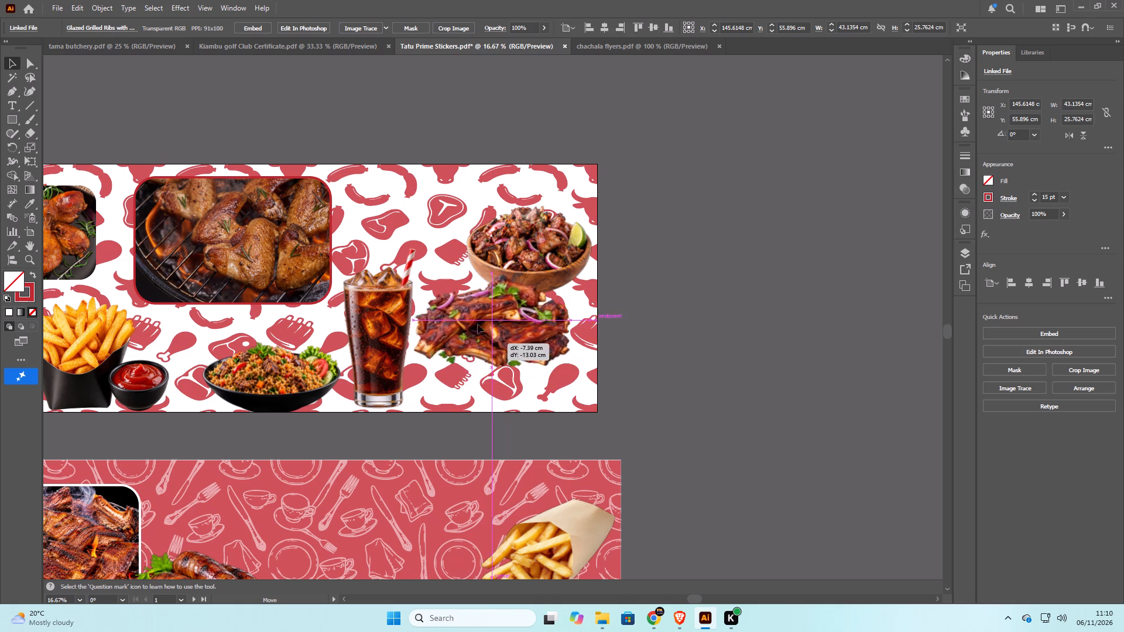
left_click_drag(478, 324, 436, 237)
Move the grilled meat bowl down into Artboard 1's lower-right corner, beside the cola glass.
left_click(510, 272)
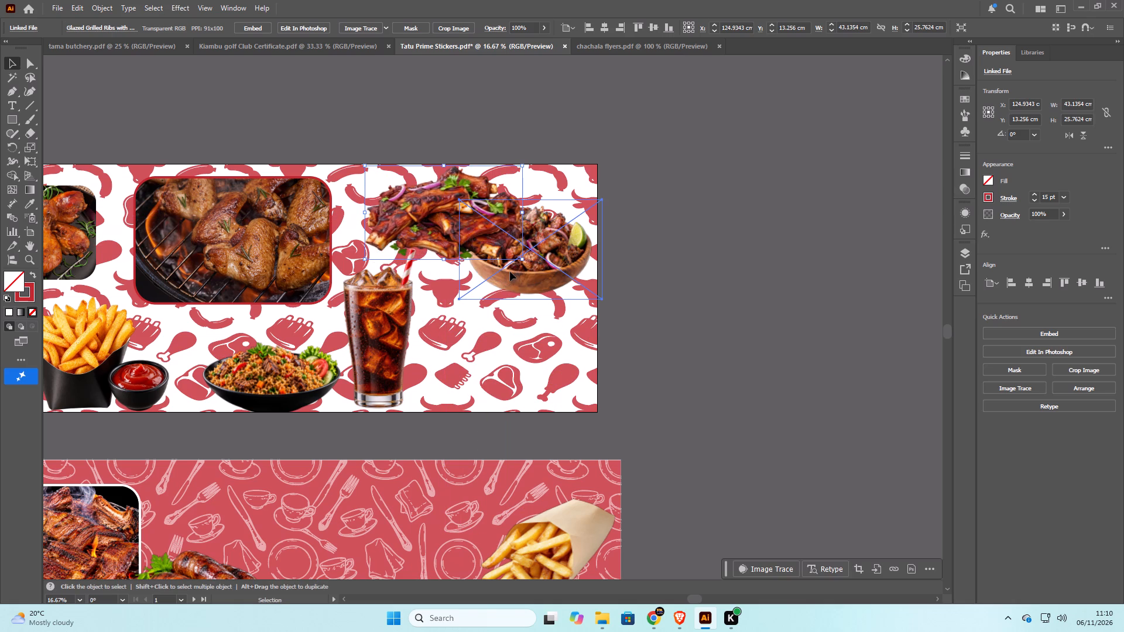
left_click_drag(510, 272, 502, 370)
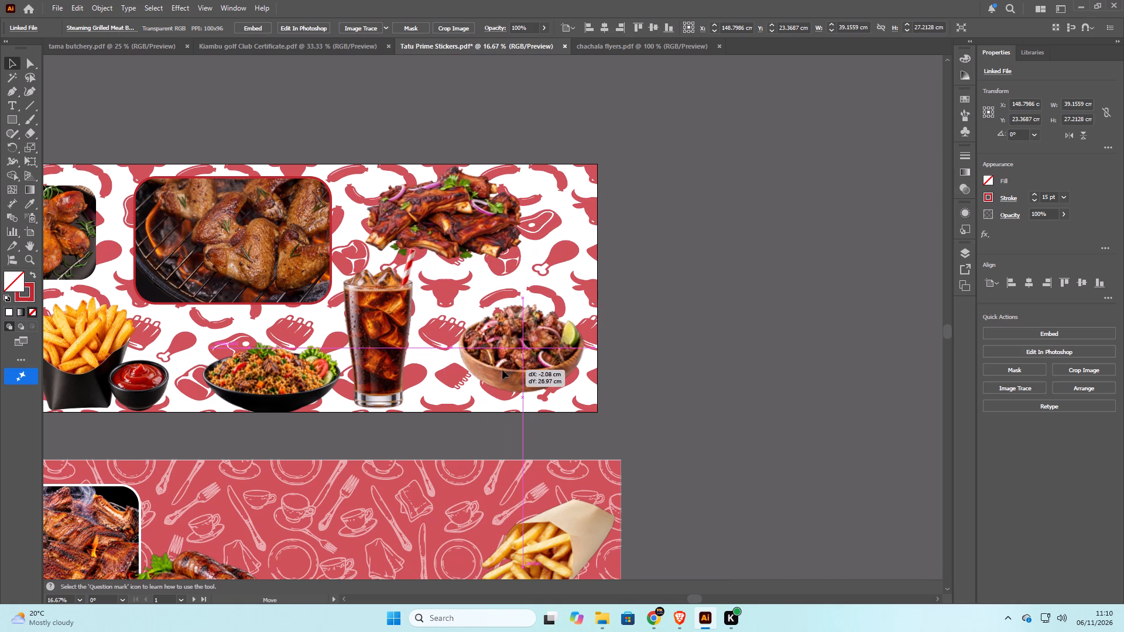
left_click_drag(502, 370, 500, 374)
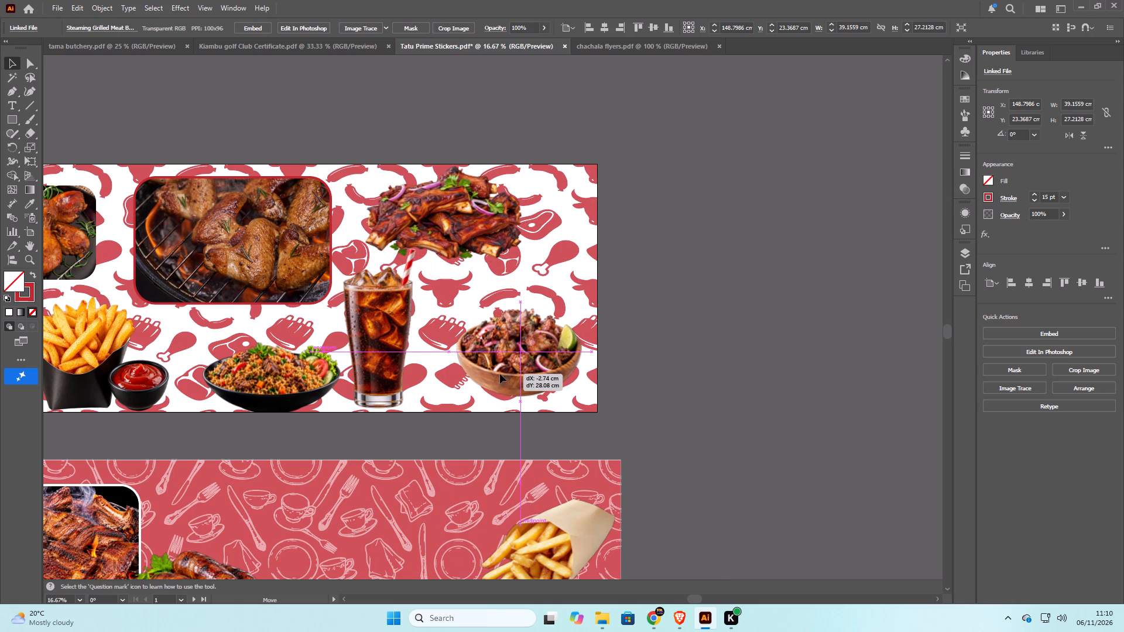
left_click_drag(500, 374, 498, 384)
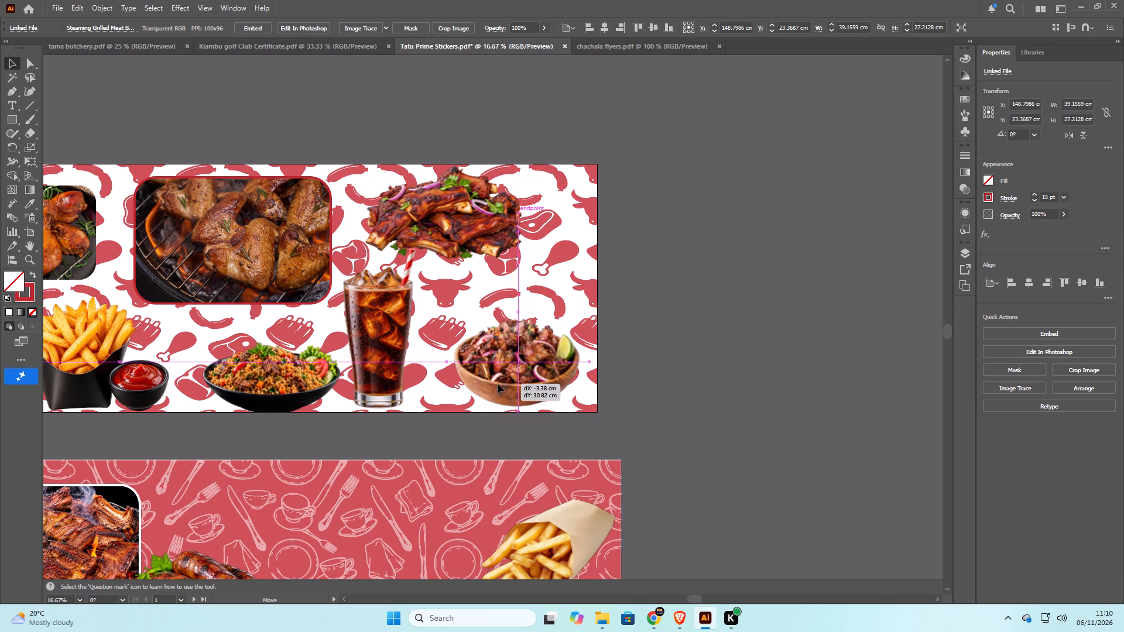
left_click_drag(498, 384, 496, 384)
Move the goat ribs picture about 16.7 cm right and 10.3 cm down on Artboard 1, above the grilled meat bowl.
left_click(451, 235)
left_click_drag(444, 220, 512, 250)
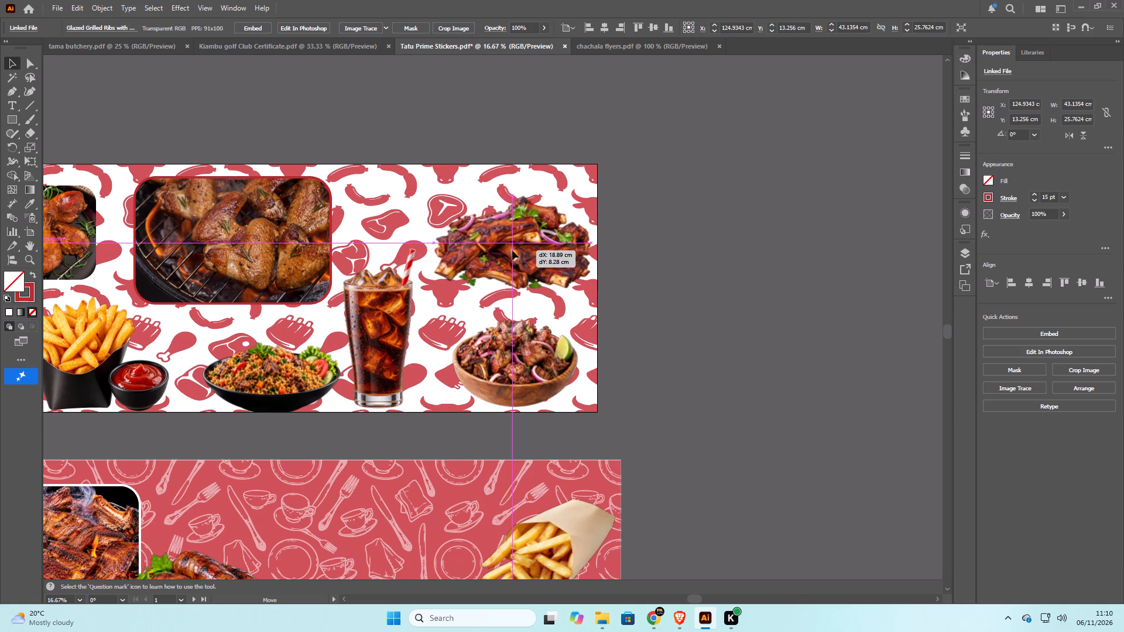
left_click_drag(512, 250, 505, 258)
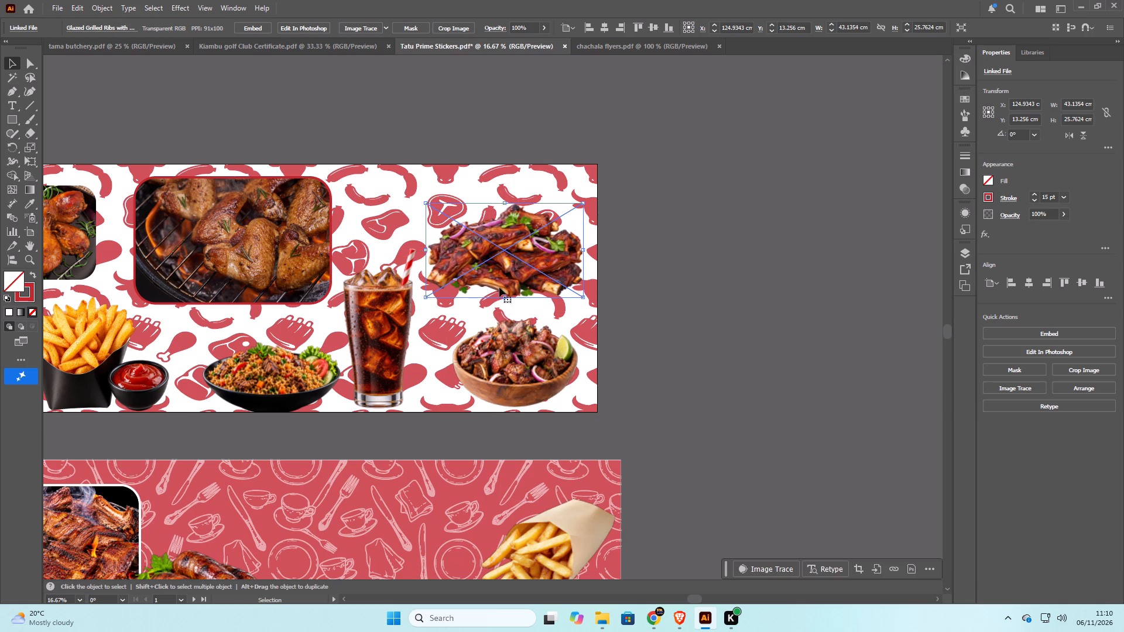
Enlarge the grilled meat bowl slightly in Artboard 1's lower-right corner, extending it up and to the left.
left_click(516, 353)
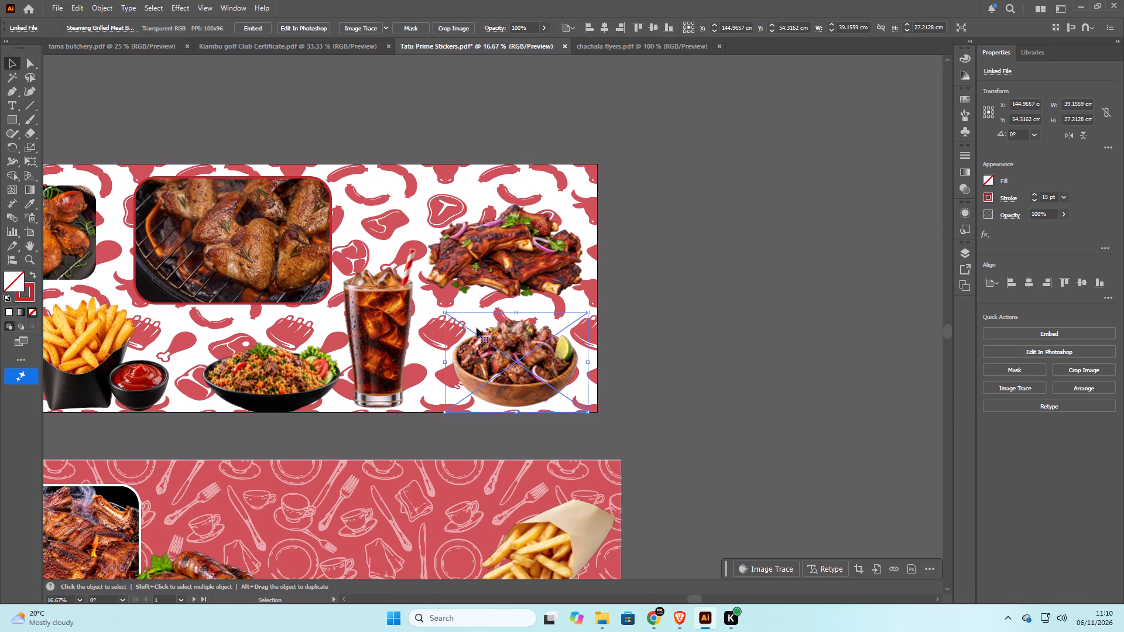
left_click_drag(447, 310, 439, 303)
Nudge the goat ribs about 2.3 cm right and 3.9 cm up so they sit centred above the grilled meat bowl.
left_click(464, 271)
left_click_drag(488, 264, 494, 249)
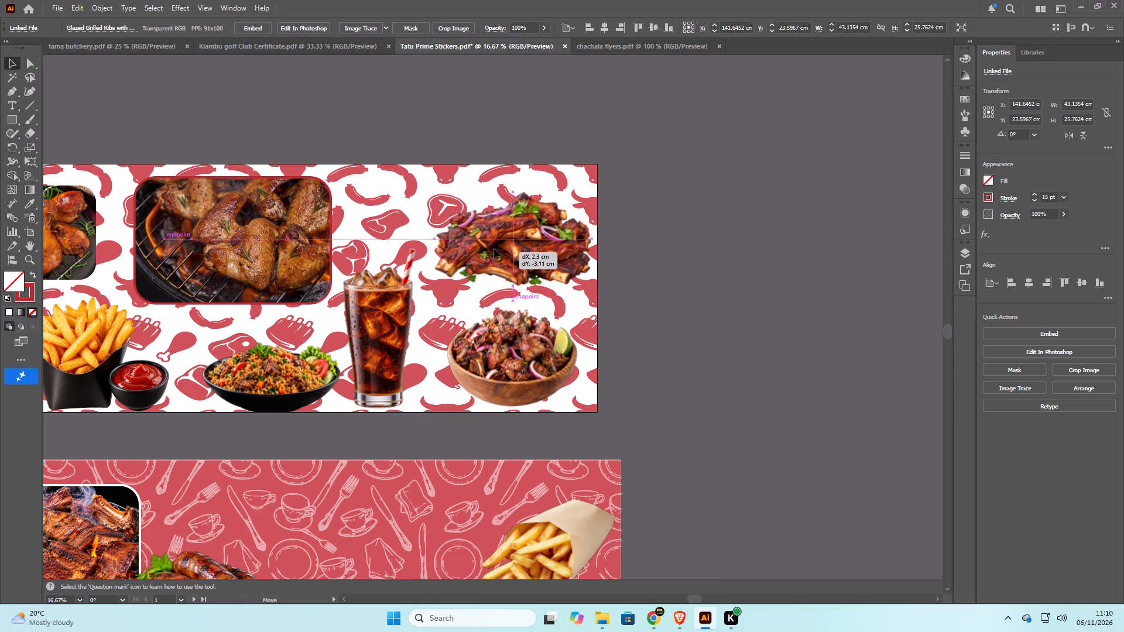
left_click_drag(494, 249, 496, 249)
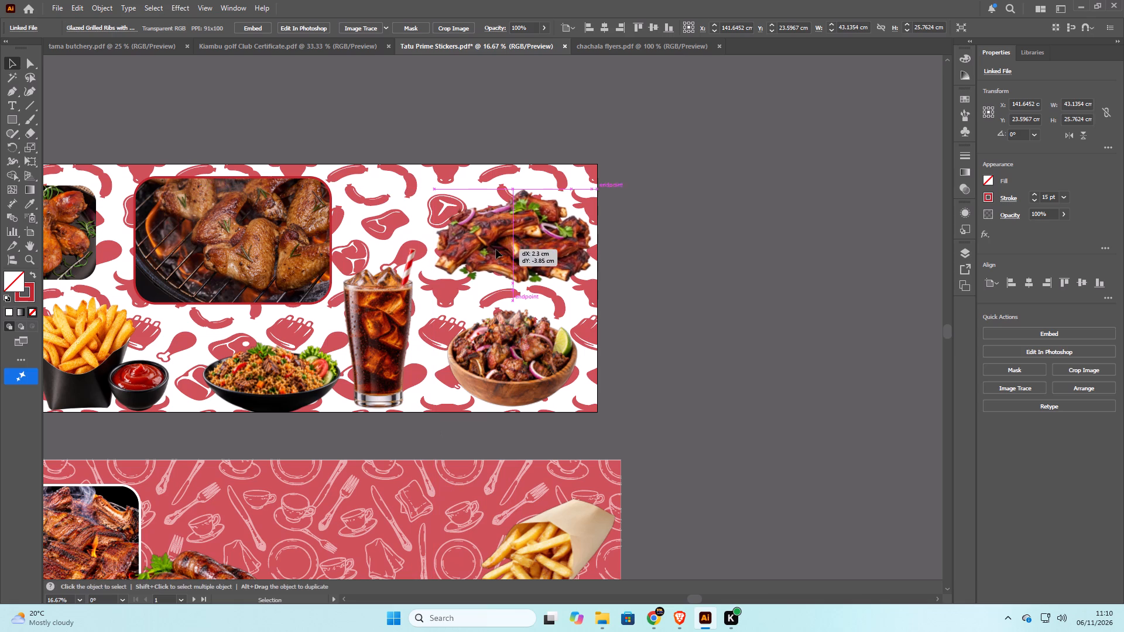
left_click(723, 275)
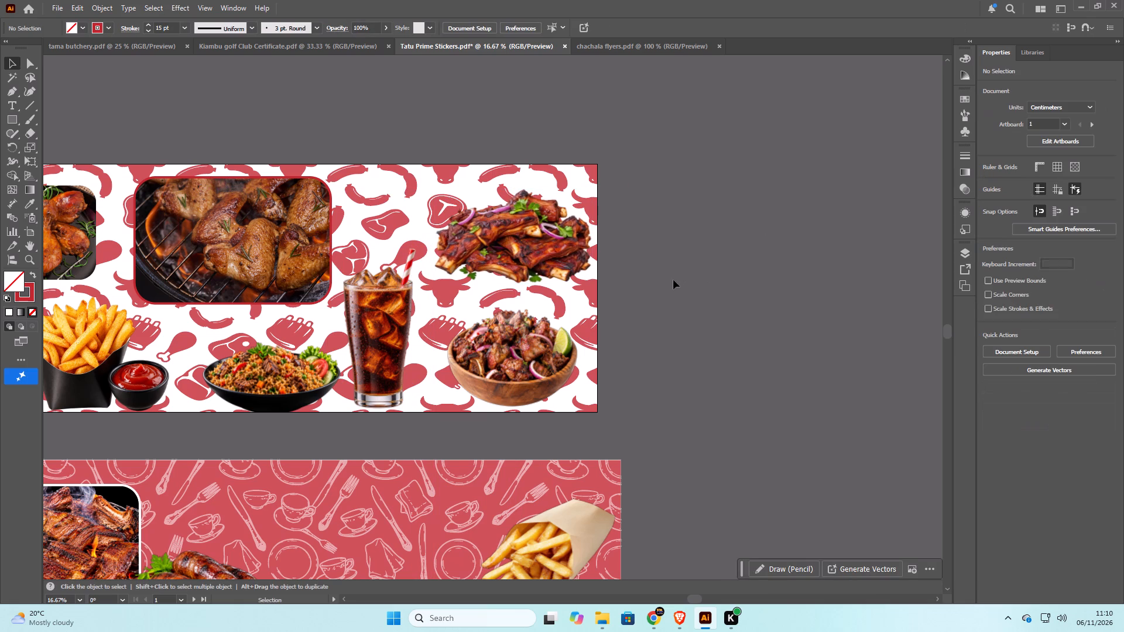
Move the paper cone of fries into Artboard 2's top-right corner and shrink it to about 35.3 by 28.2 cm.
middle_click_drag(673, 281, 838, 107)
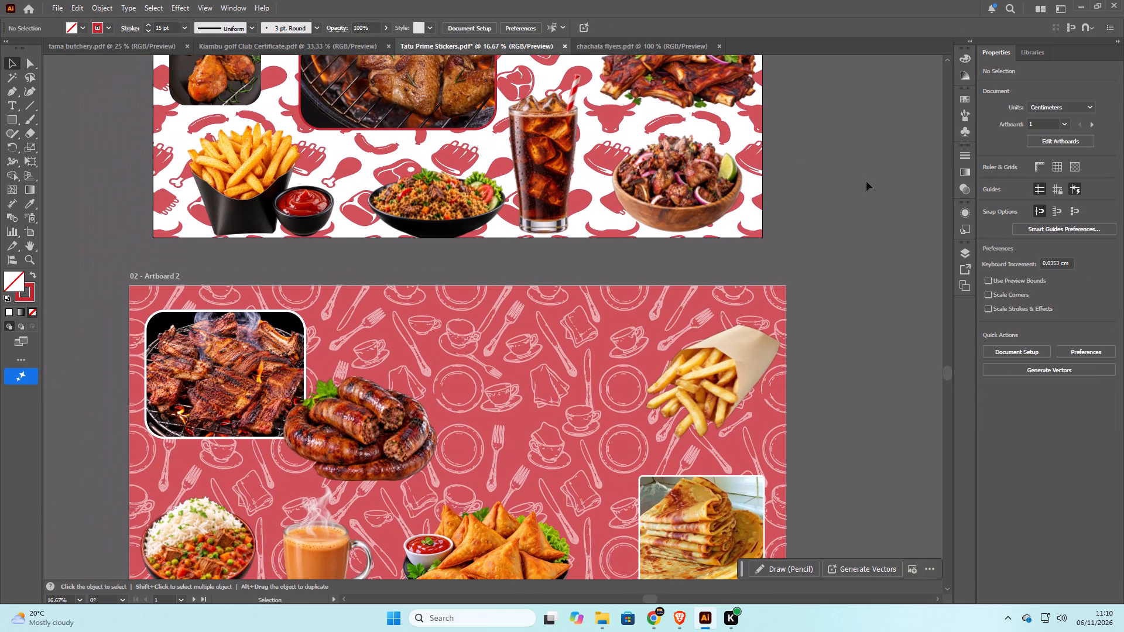
scroll(857, 179, "down", 3)
left_click(772, 291)
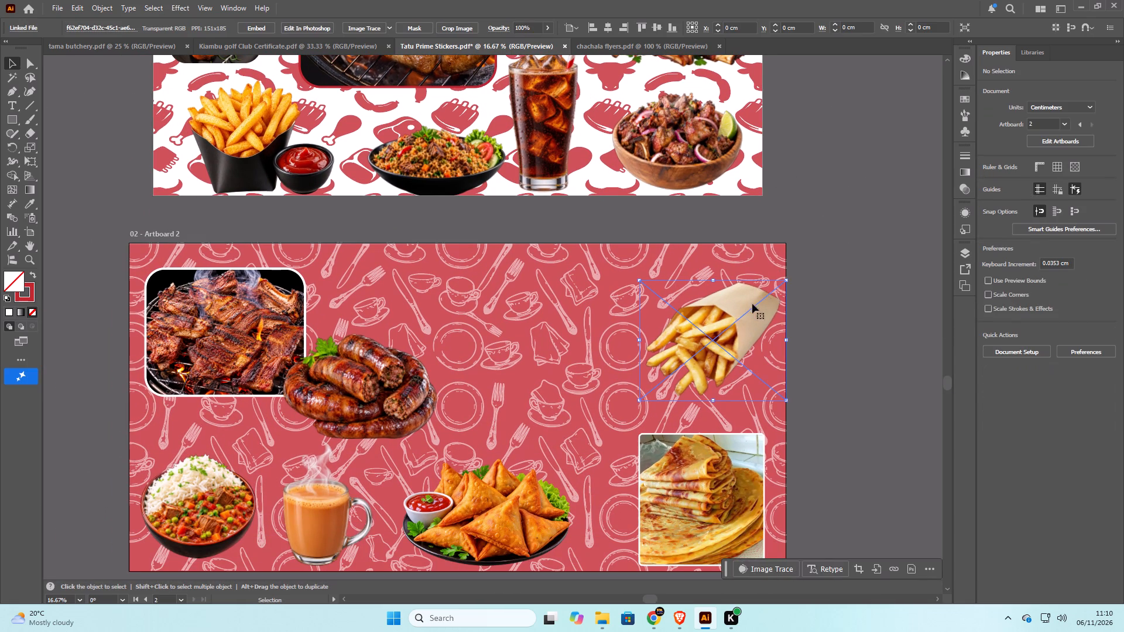
left_click_drag(758, 315, 767, 280)
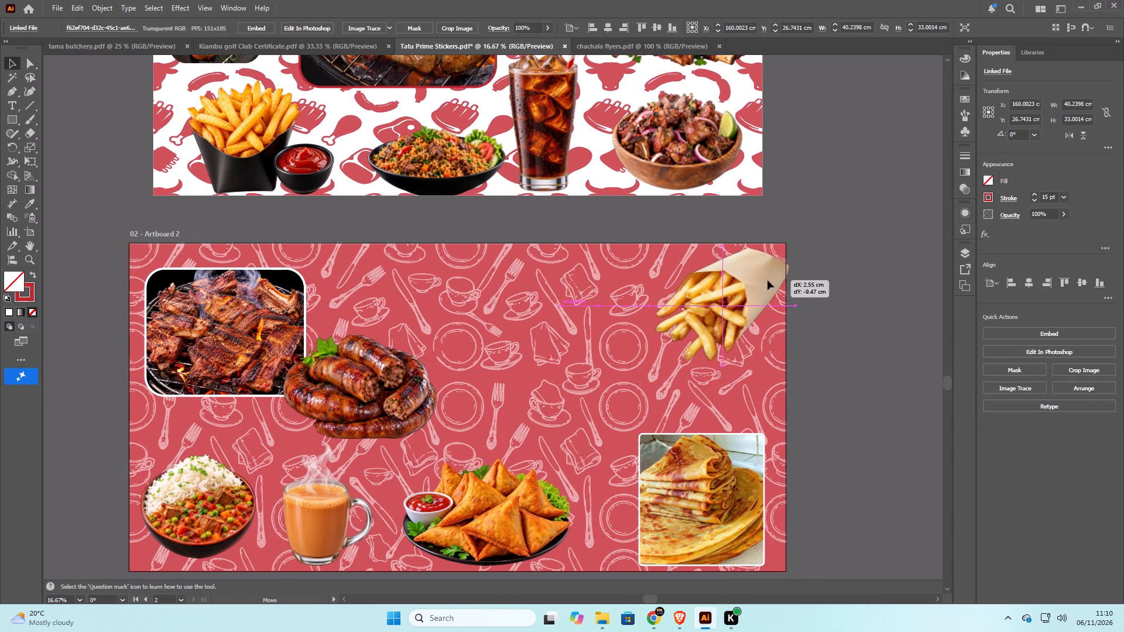
left_click_drag(767, 280, 765, 277)
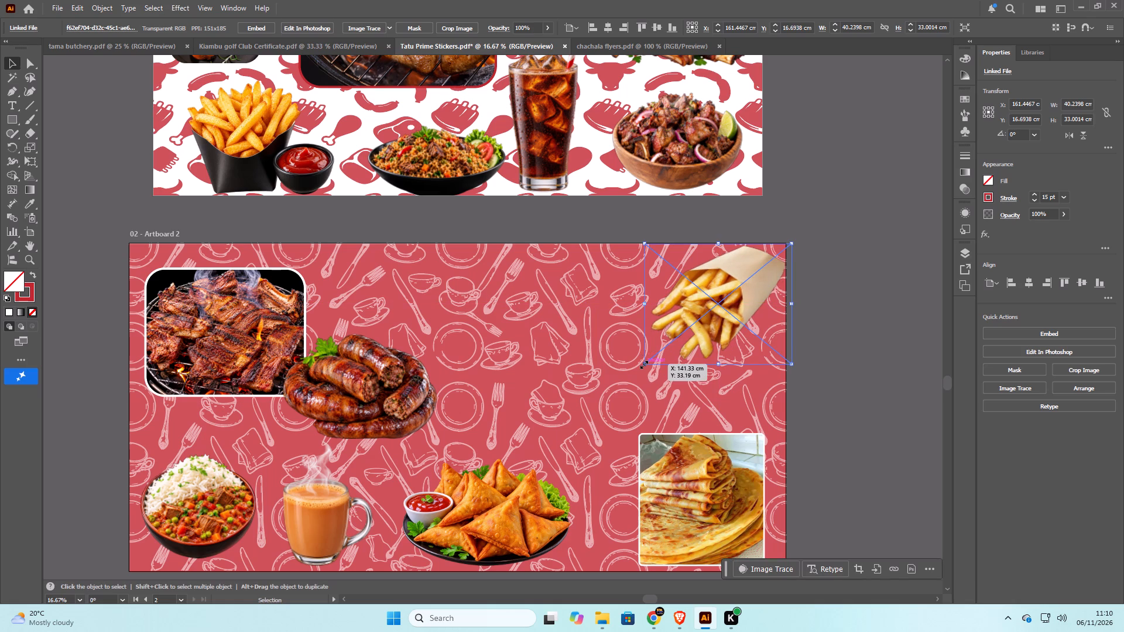
left_click_drag(643, 363, 664, 348)
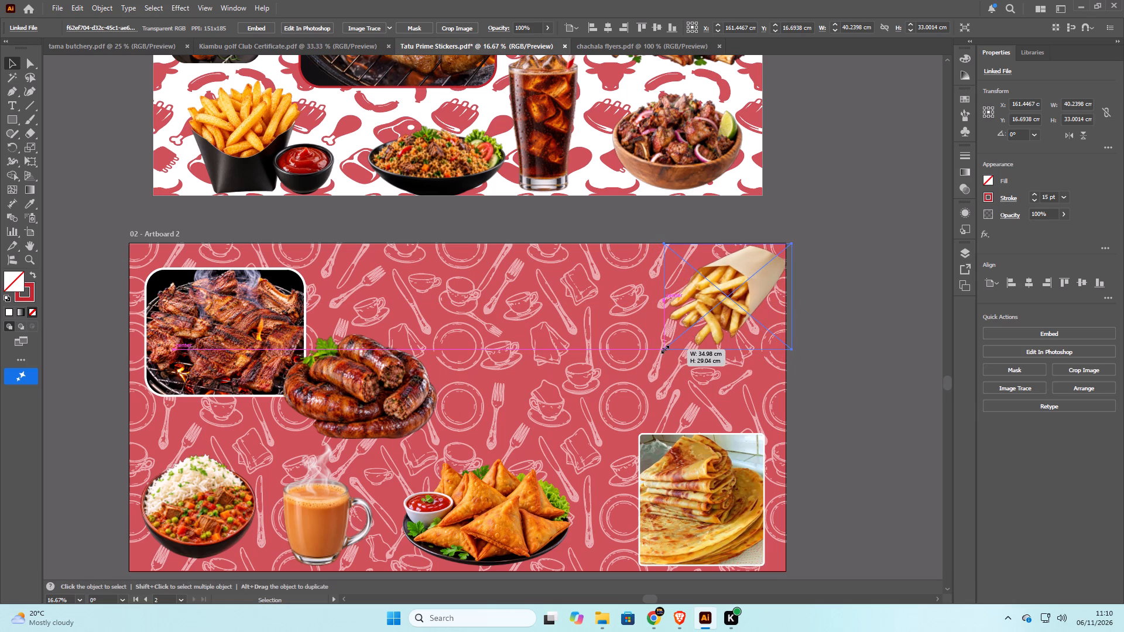
left_click_drag(664, 348, 663, 348)
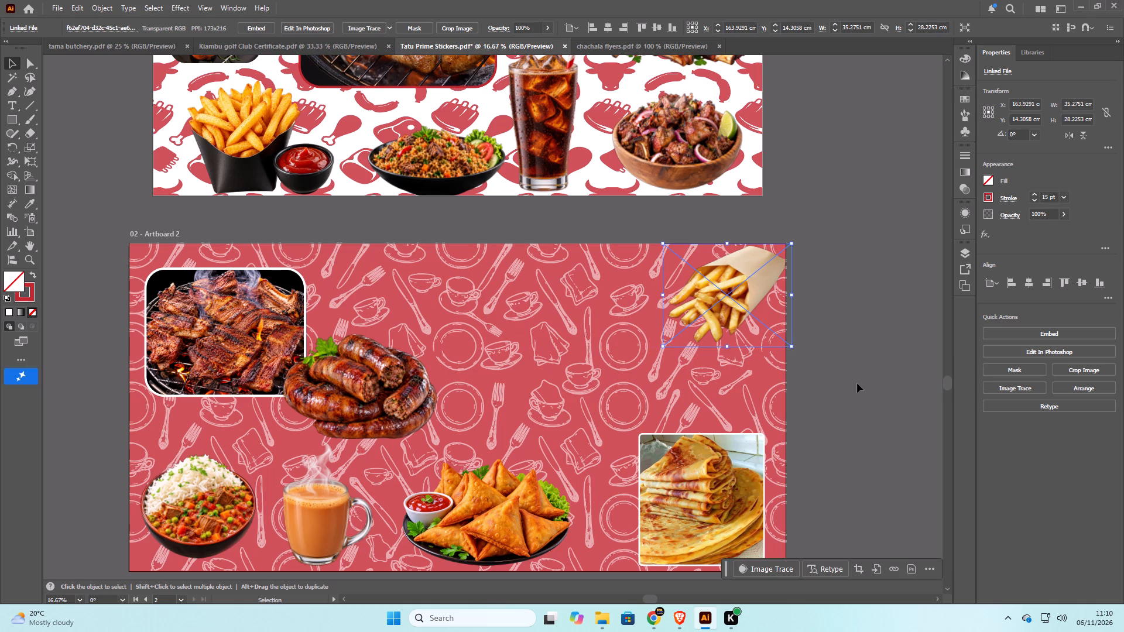
left_click(857, 383)
scroll(802, 432, "down", 9)
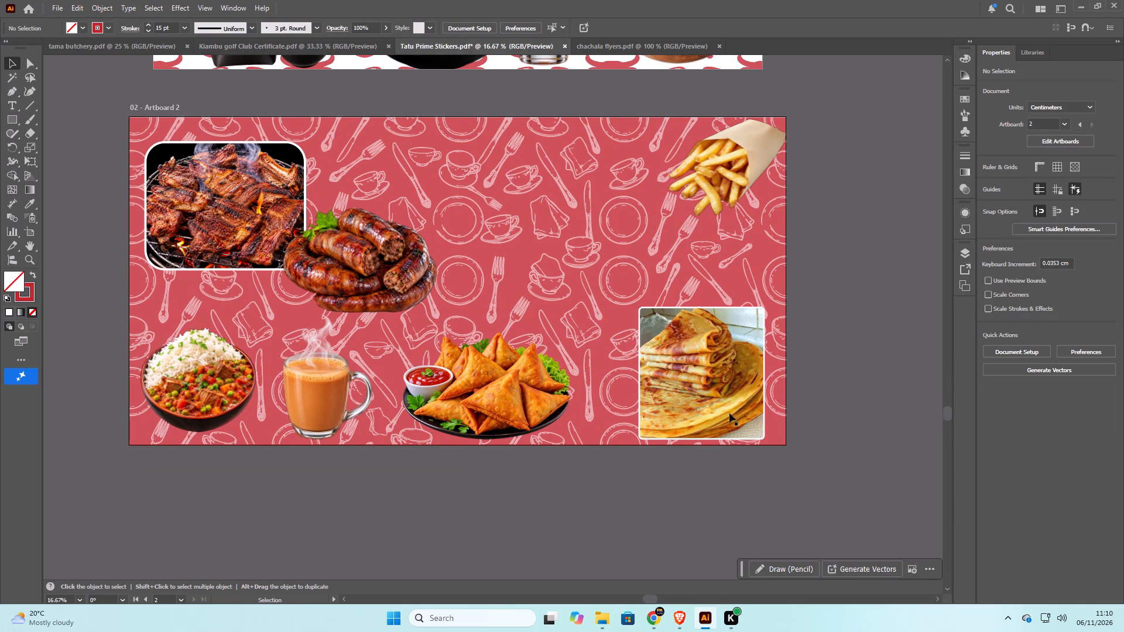
scroll(561, 451, "down", 6)
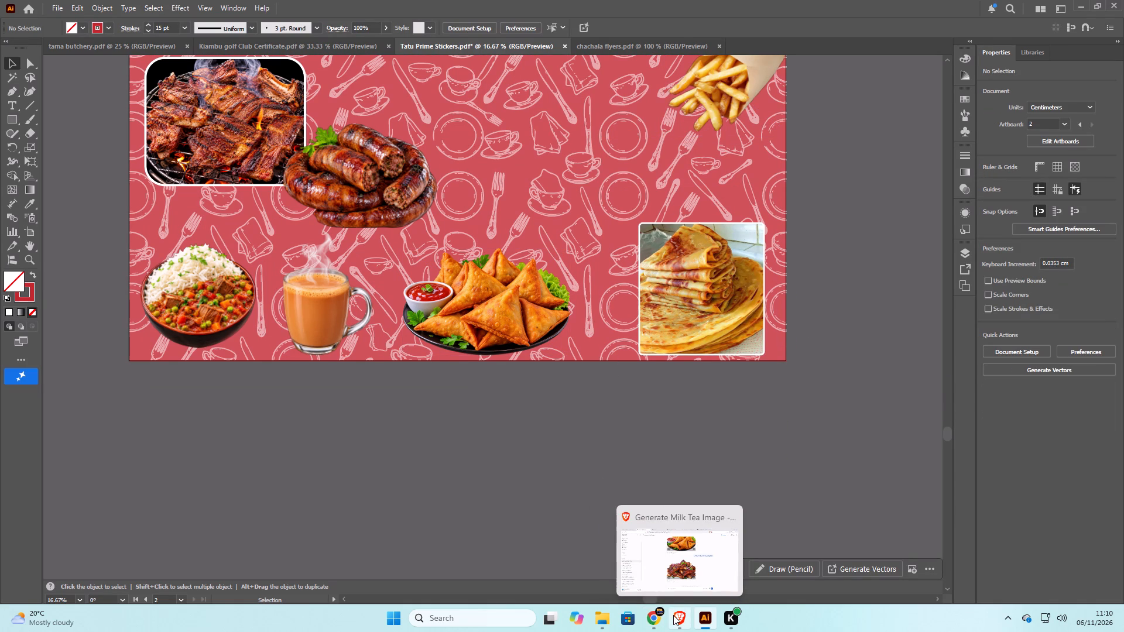
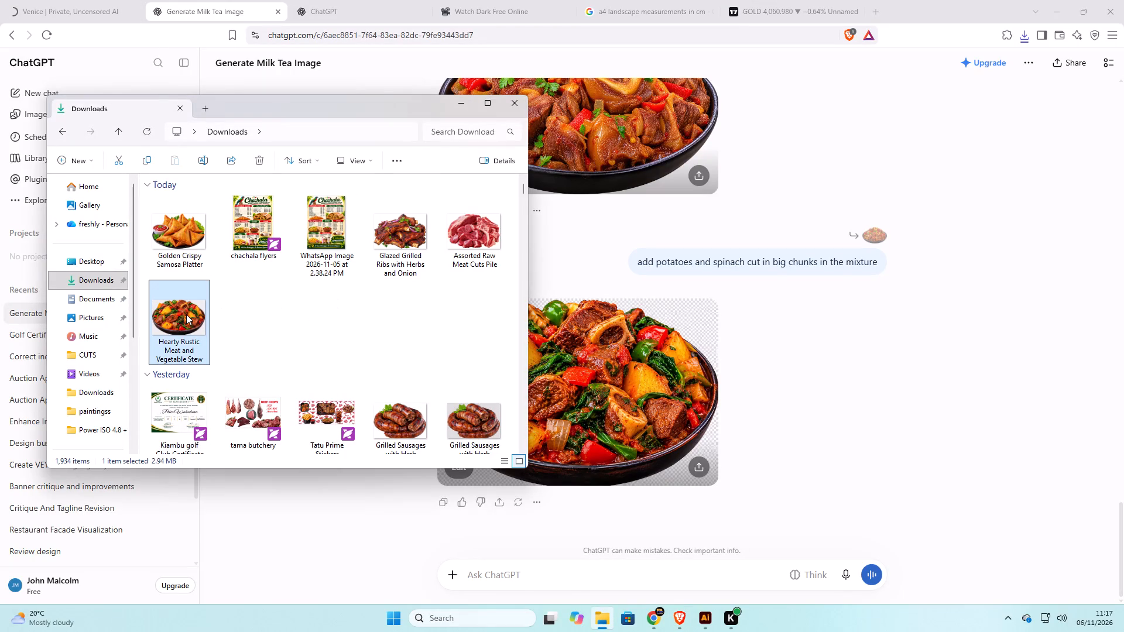
Switch to Illustrator and place the Hearty Rustic Meat and Vegetable Stew image from Downloads below the red artboard in Tatu Prime Stickers.
left_click(673, 626)
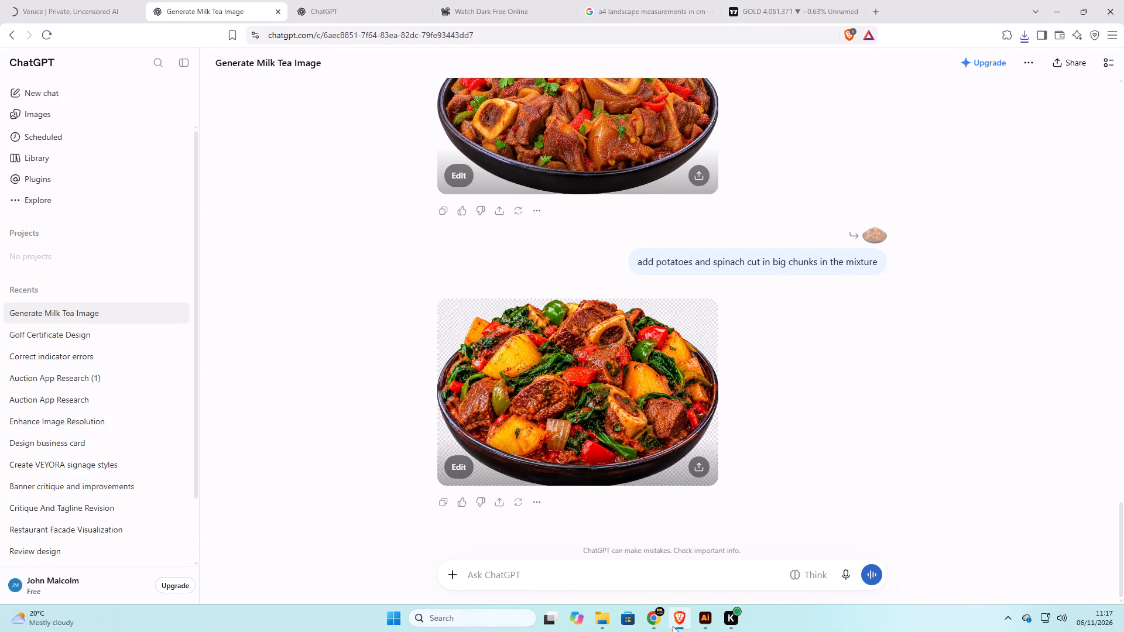
left_click(673, 626)
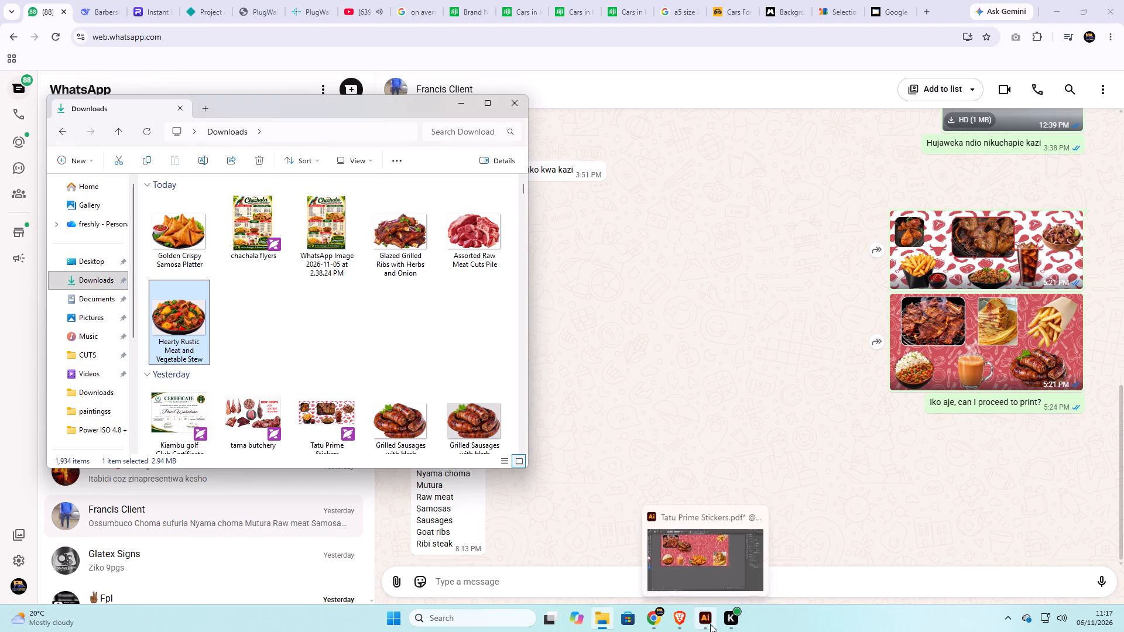
left_click(710, 624)
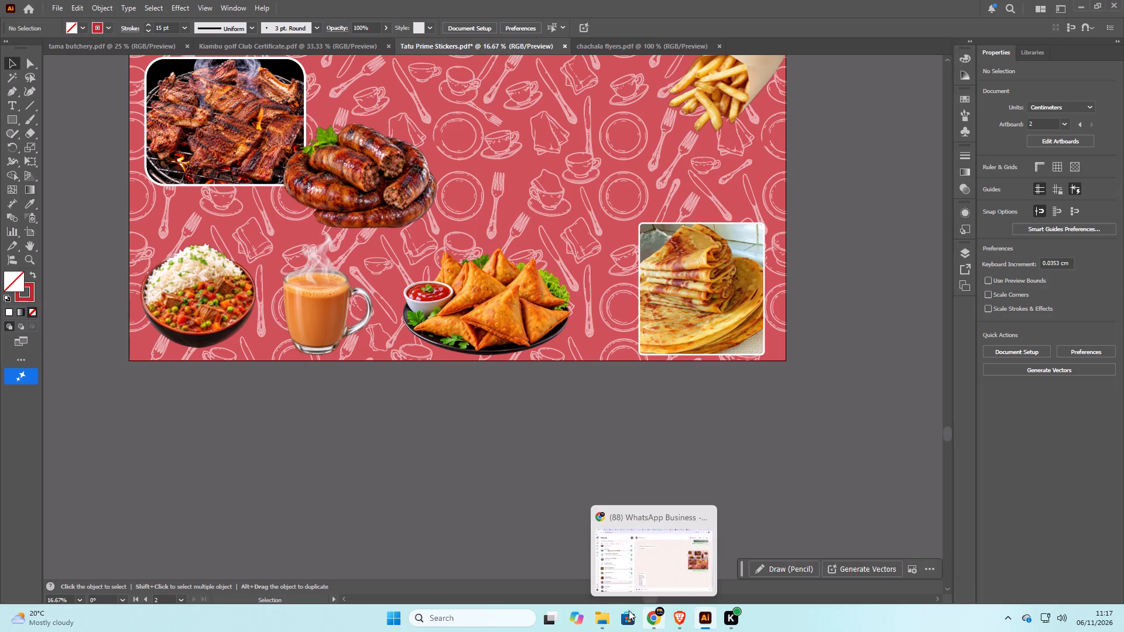
left_click(599, 619)
left_click_drag(180, 323, 333, 311)
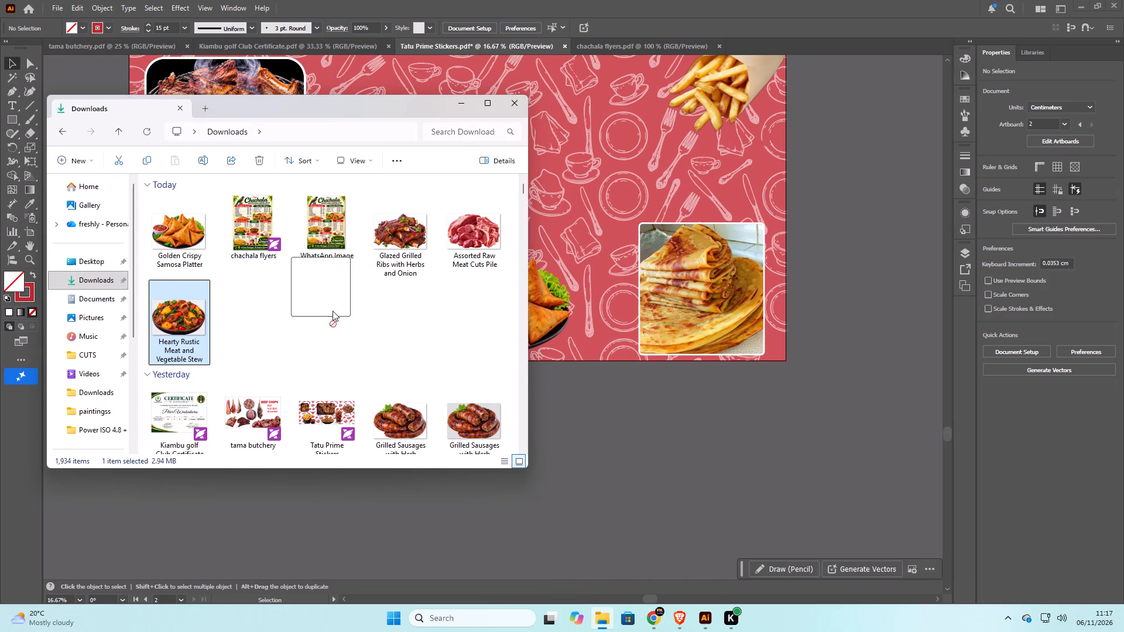
left_click_drag(333, 311, 680, 475)
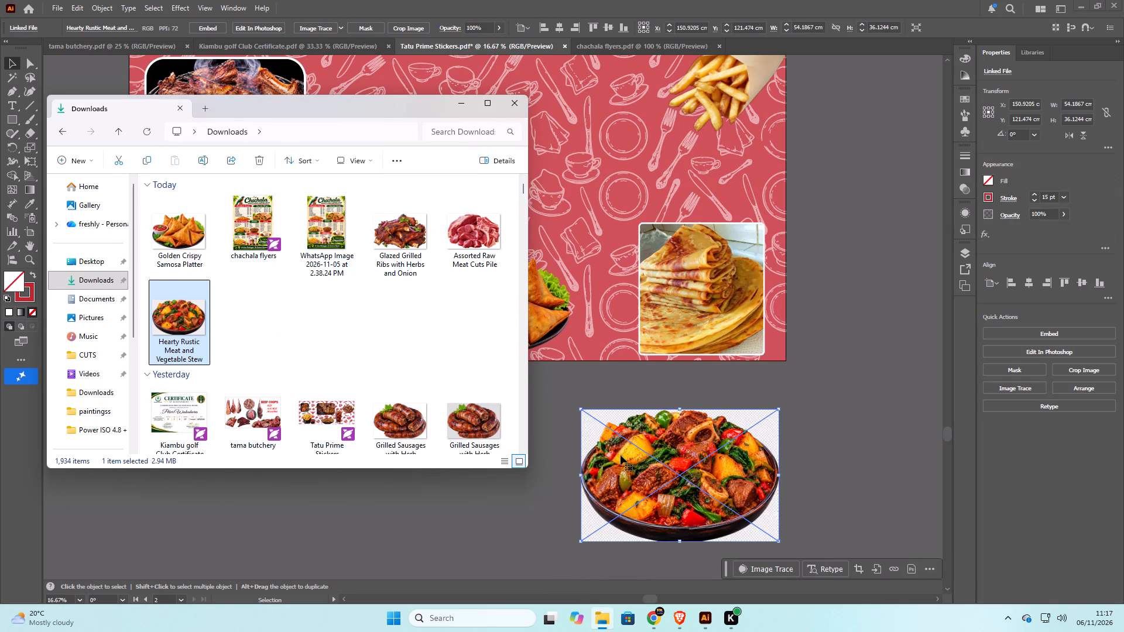
Delete the Hearty Rustic Meat and Vegetable Stew image file from the Downloads folder.
key("Delete")
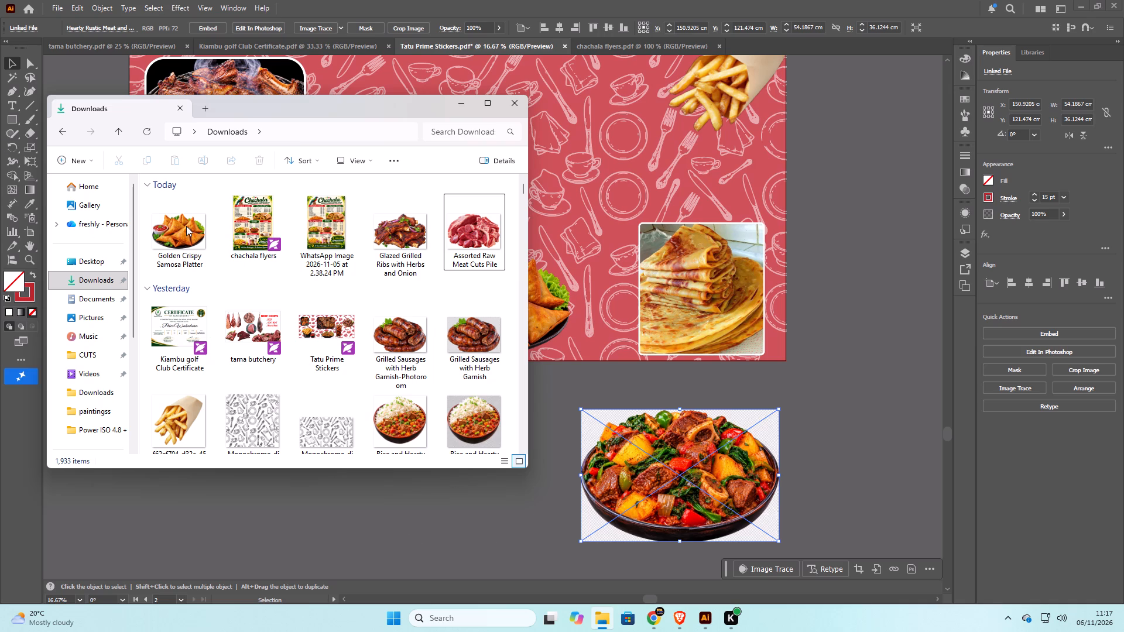
Restore the deleted "Hearty Rustic Meat and Vegetable" picture from the Recycle Bin to the Downloads folder.
key("super+d")
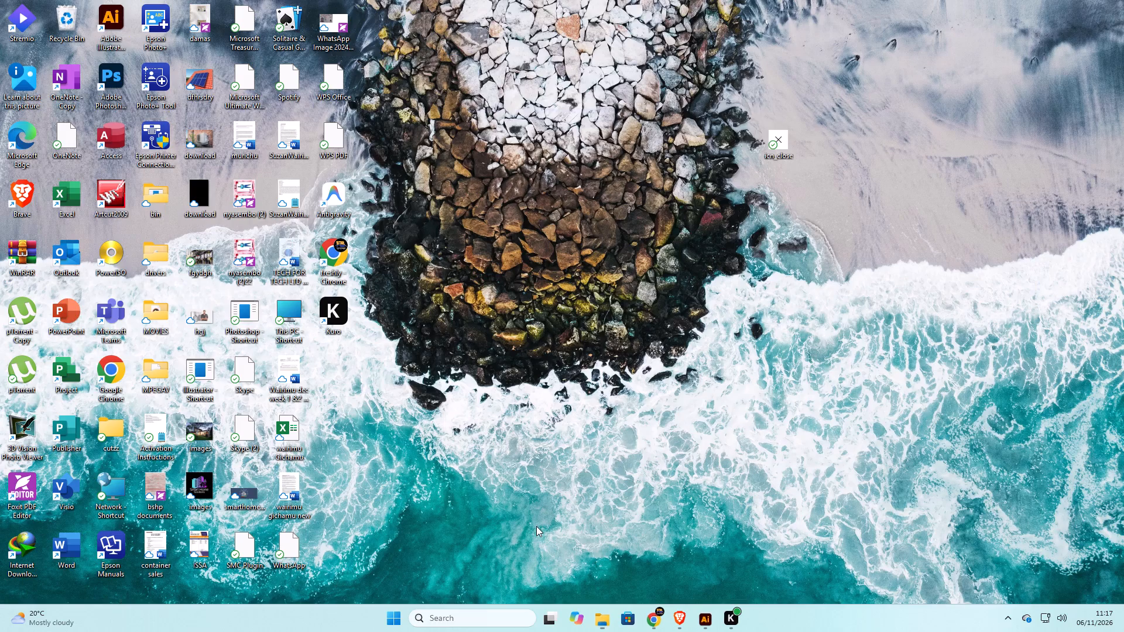
double_click(57, 29)
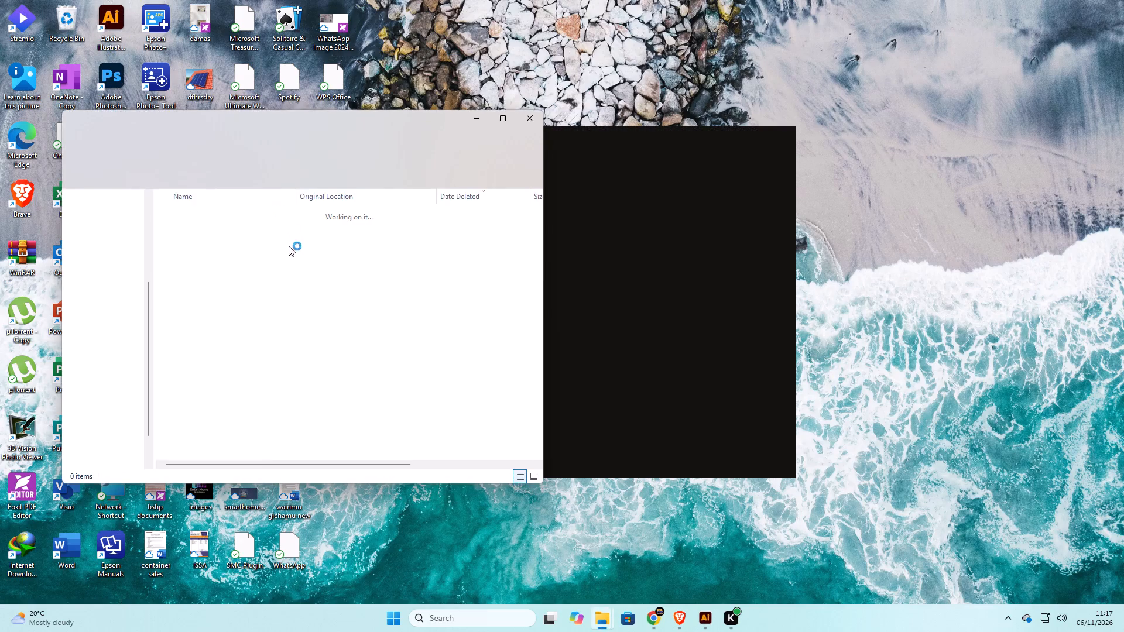
left_click(201, 213)
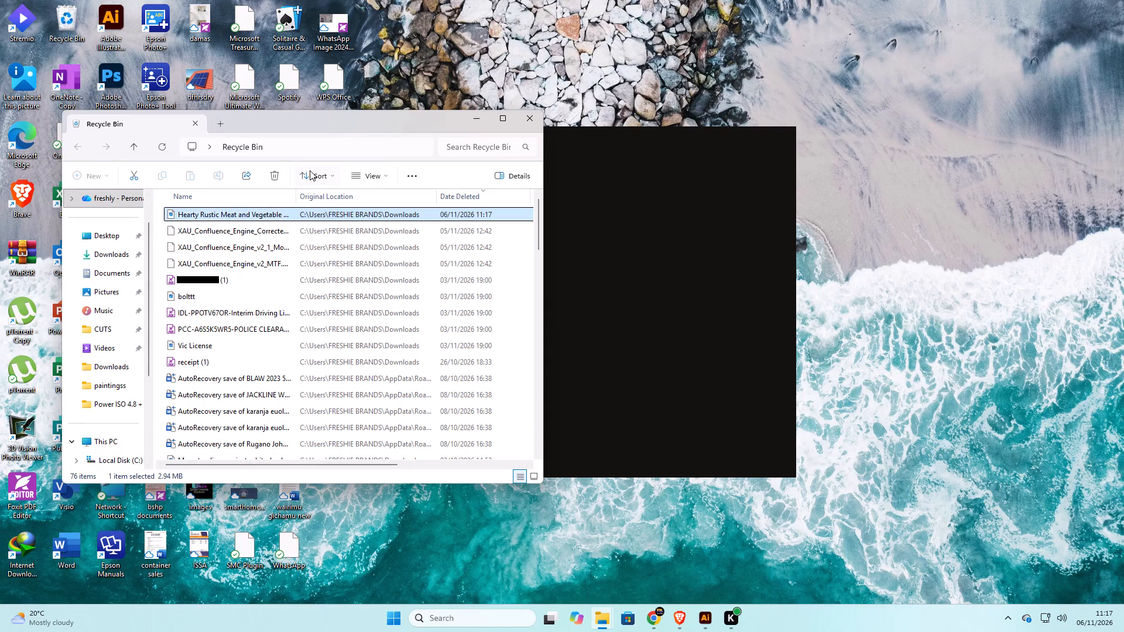
right_click(227, 211)
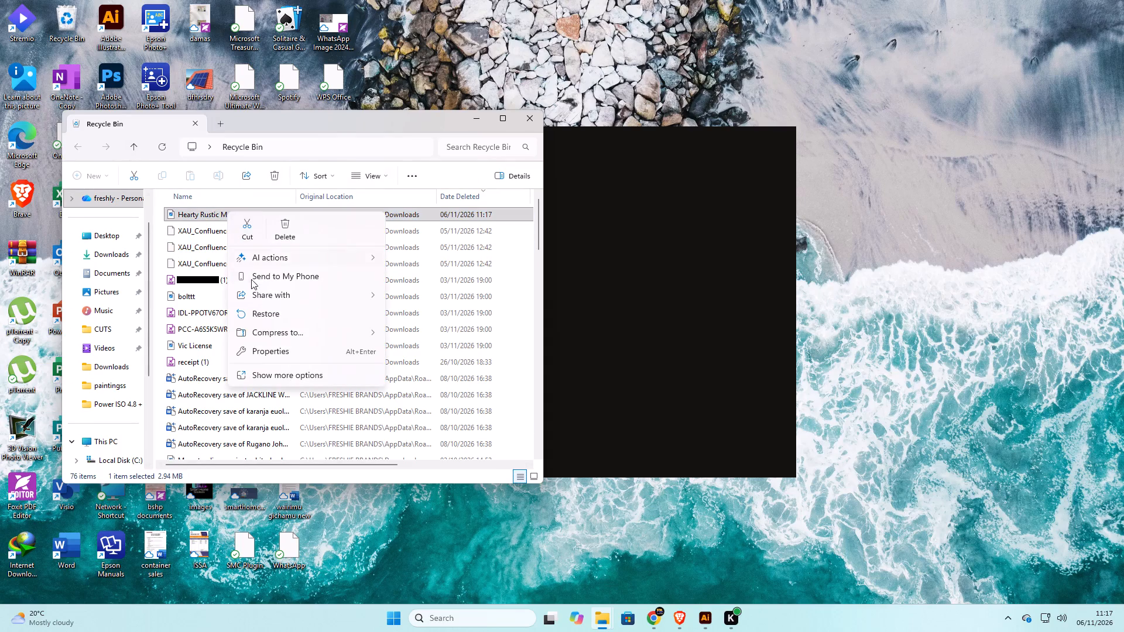
left_click(263, 312)
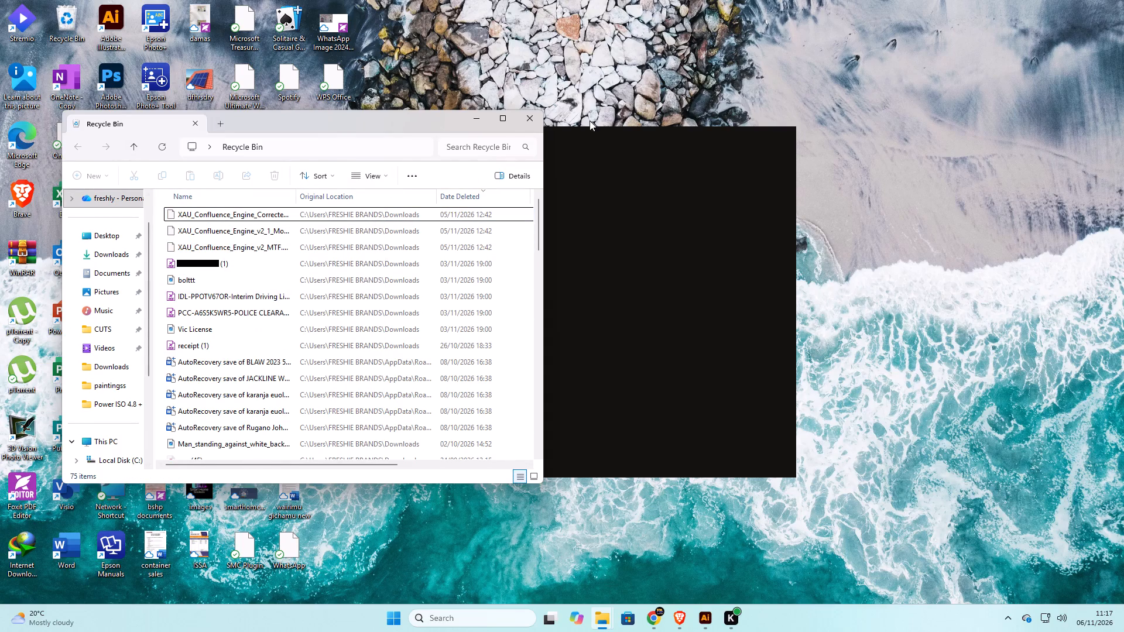
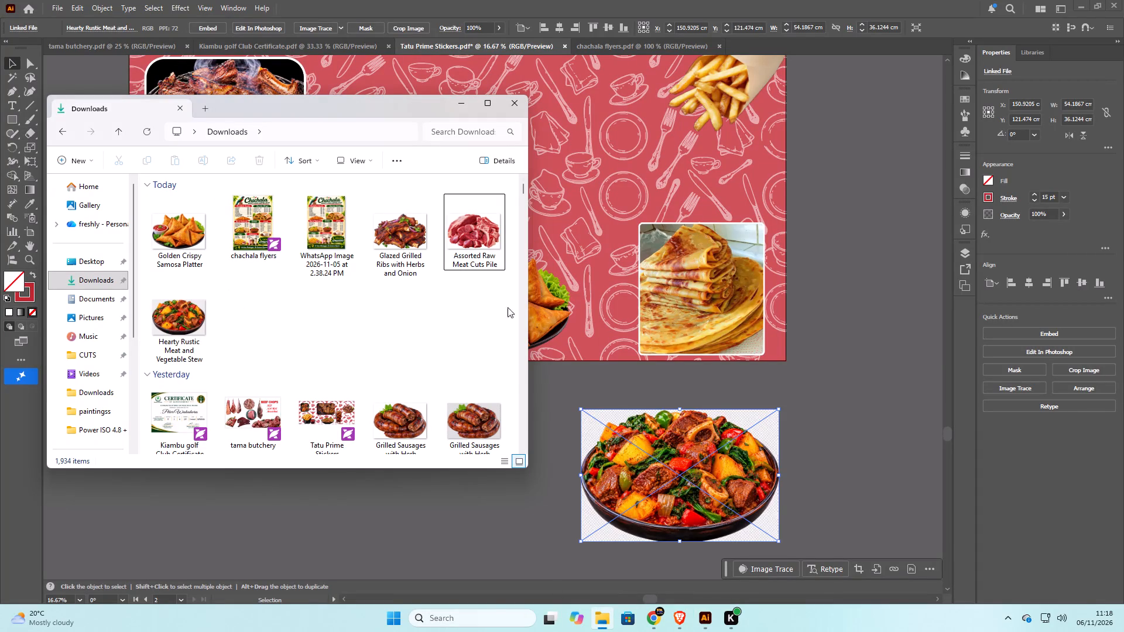
Return to Illustrator and delete the placed meat and vegetable stew picture with the checkered background below the artboard.
left_click(683, 455)
left_click(683, 455)
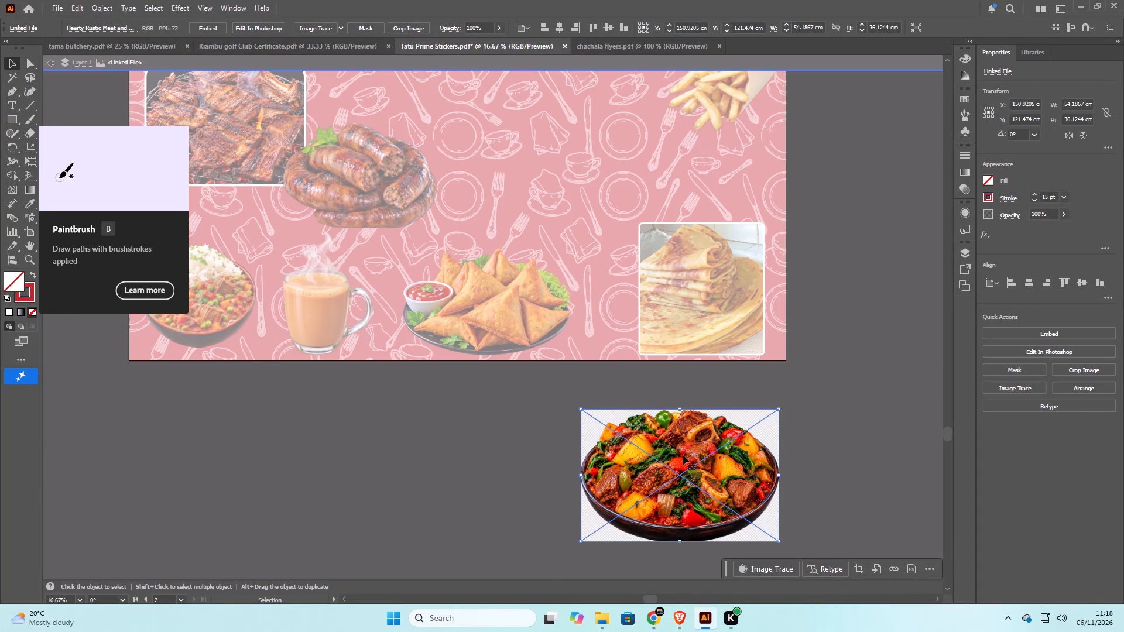
key("Delete")
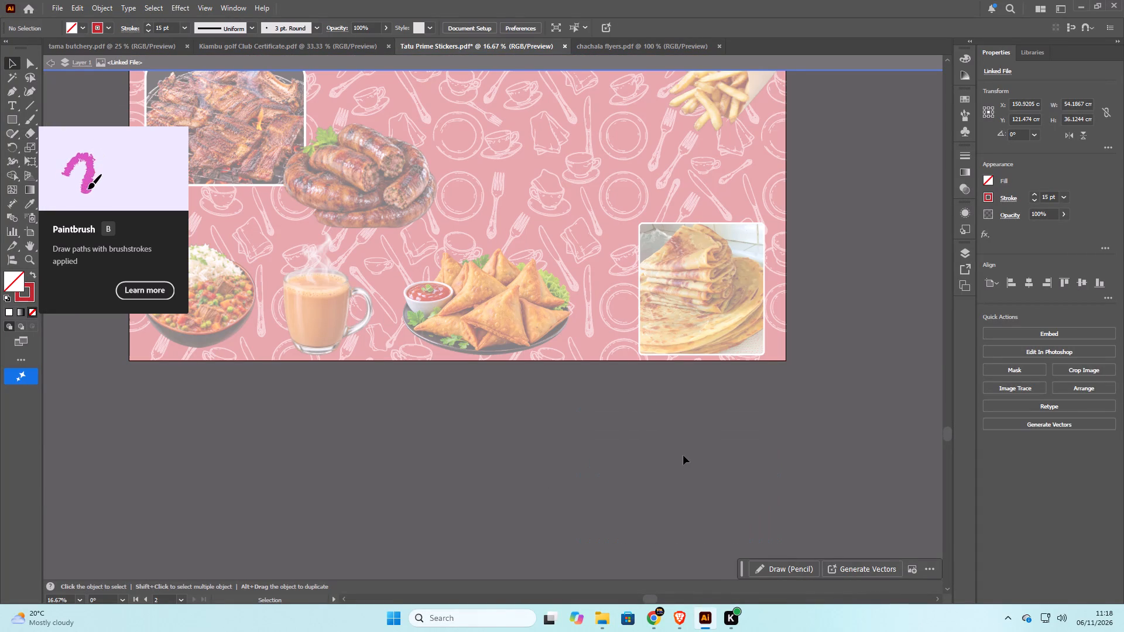
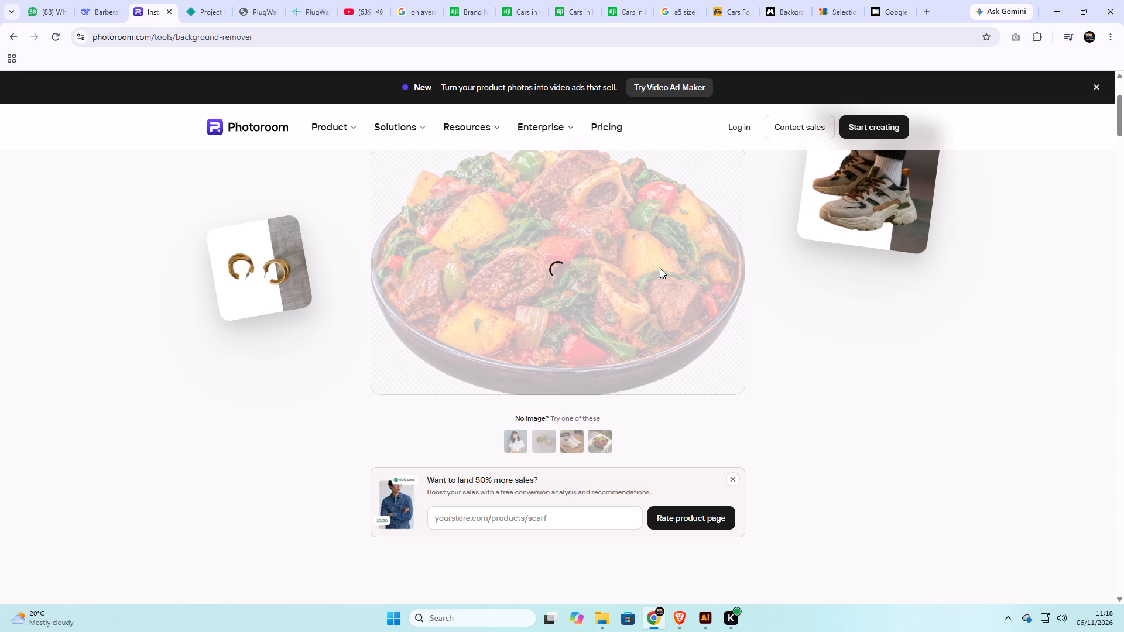
Download the stew picture with its background removed from Photoroom and dismiss the product page rating offer.
left_click(694, 464)
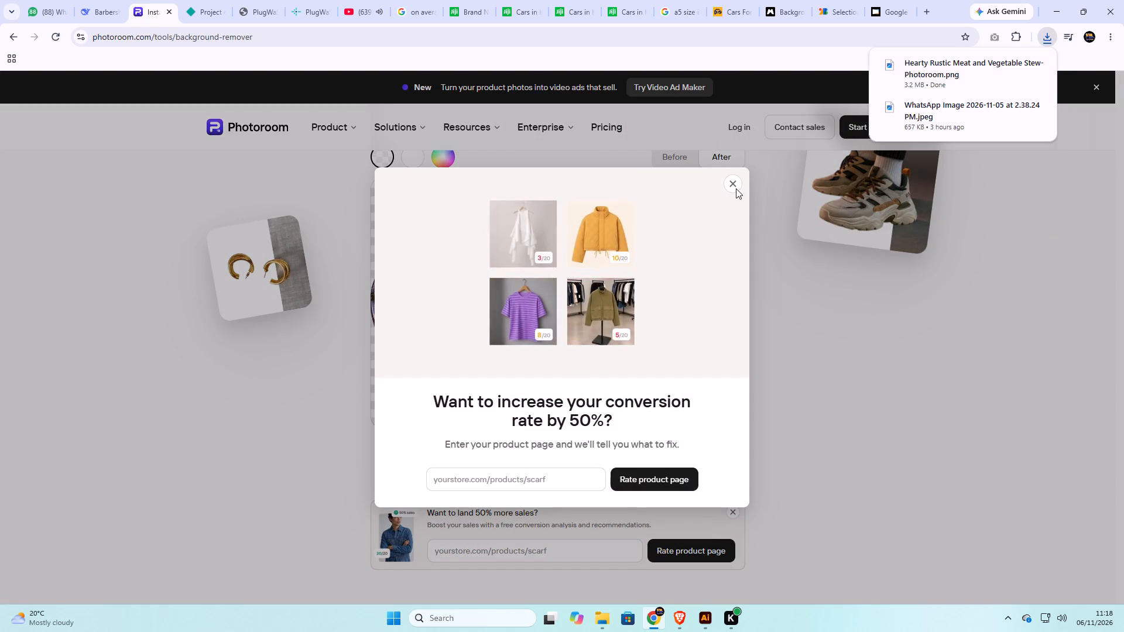
left_click(736, 189)
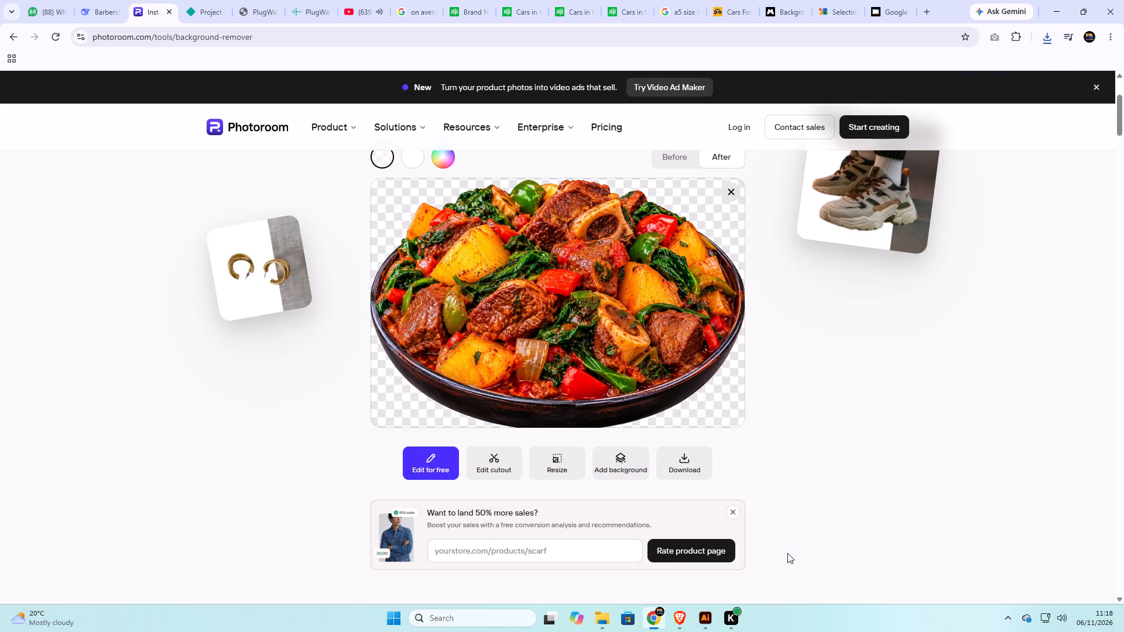
In Illustrator, place Hearty Rustic Meat and Vegetable Stew-Photoroom from Downloads on Artboard 2, between the sausages and the fries.
left_click(701, 558)
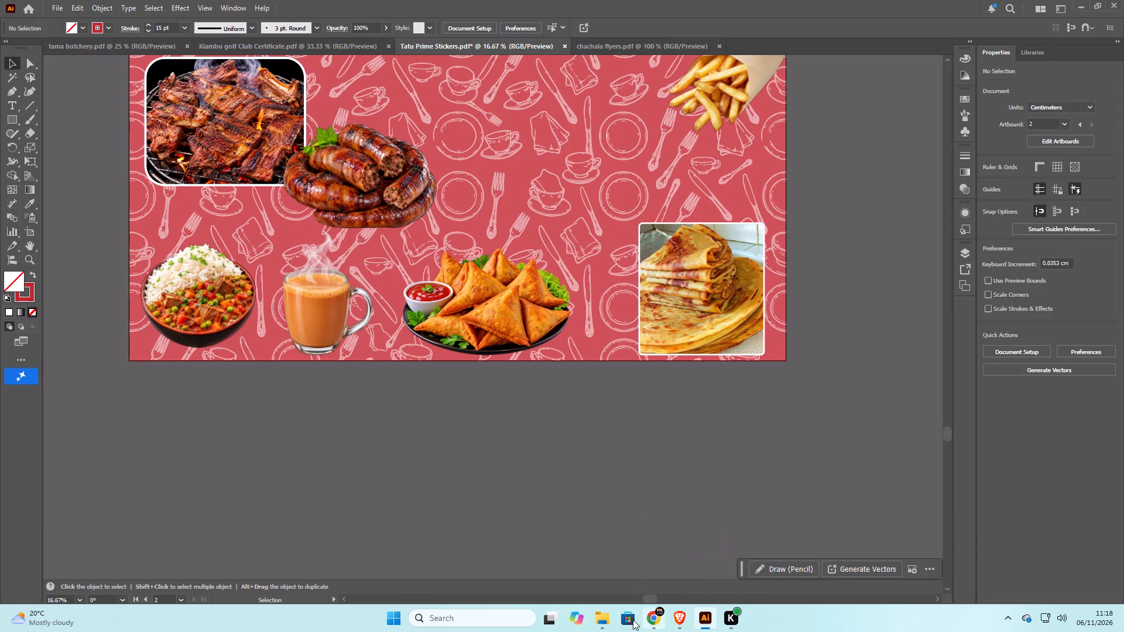
left_click(596, 612)
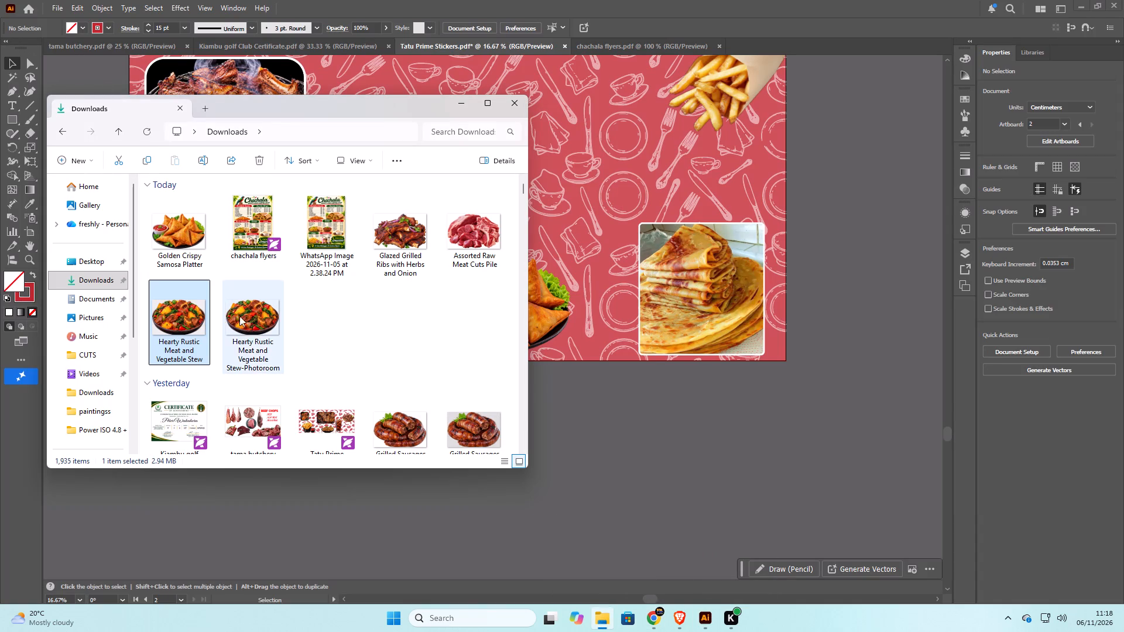
left_click(256, 310)
left_click_drag(249, 315, 608, 479)
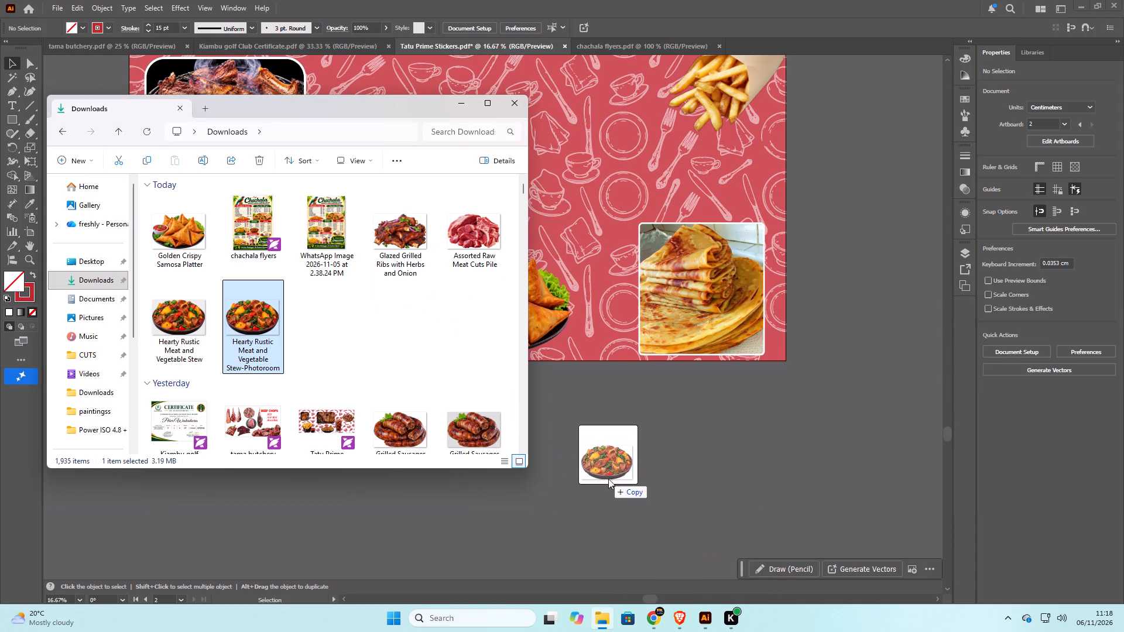
left_click_drag(608, 479, 633, 459)
left_click(334, 509)
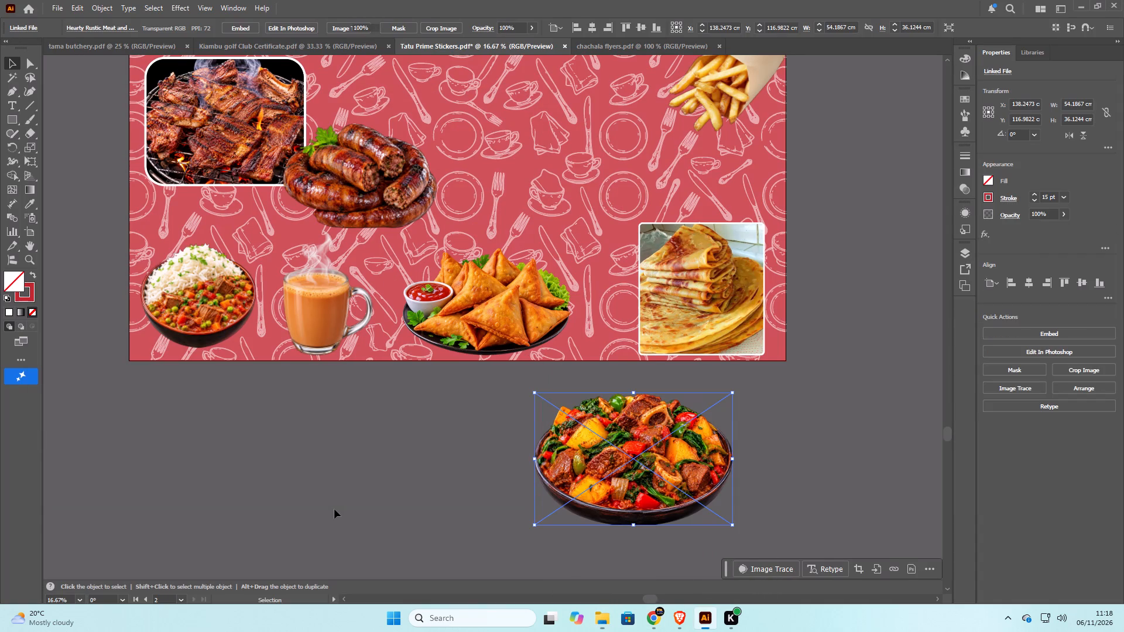
left_click_drag(614, 474, 508, 141)
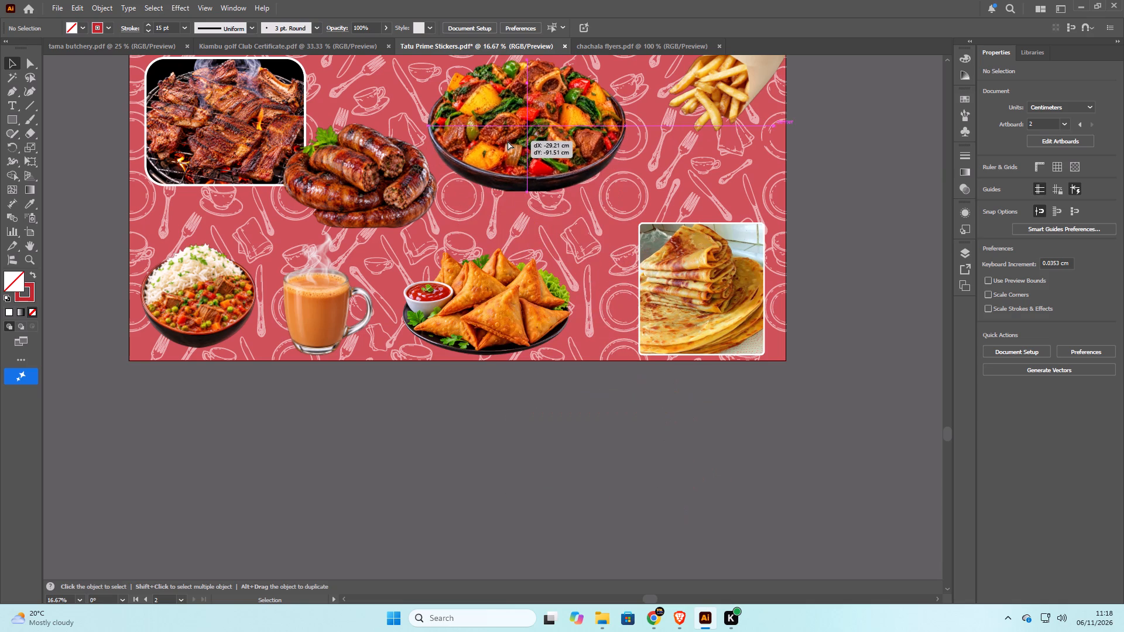
left_click_drag(508, 141, 518, 157)
Shift the cola glass on Artboard 1 horizontally towards the wooden meat bowl, to about X 110.6 cm.
scroll(518, 157, "up", 2)
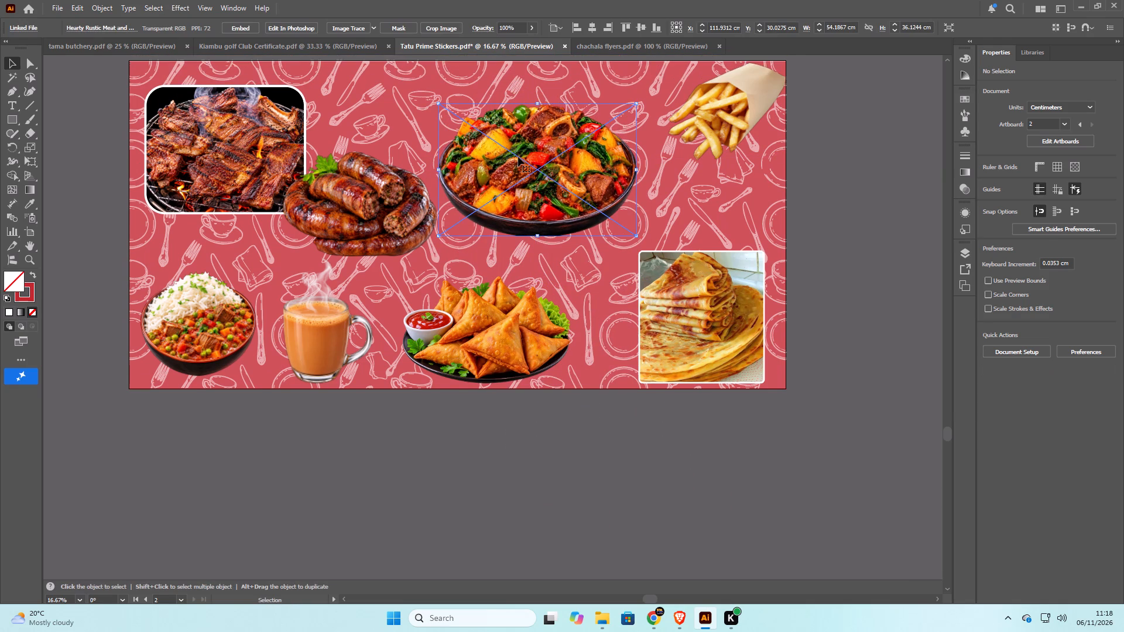
scroll(518, 157, "up", 3)
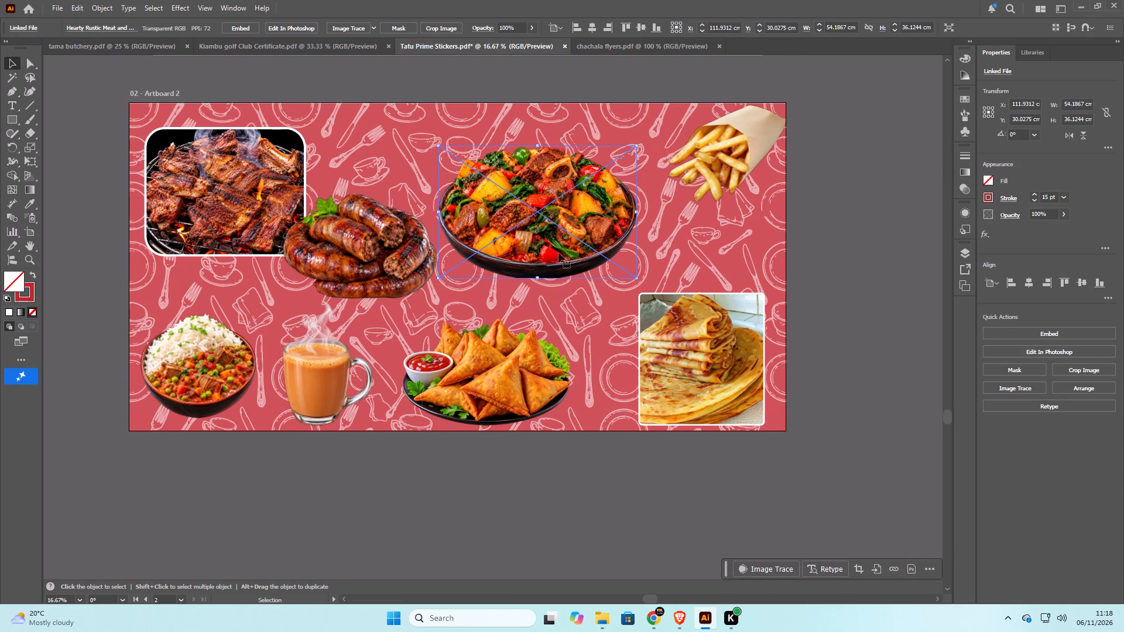
scroll(578, 228, "up", 15)
scroll(575, 226, "up", 6)
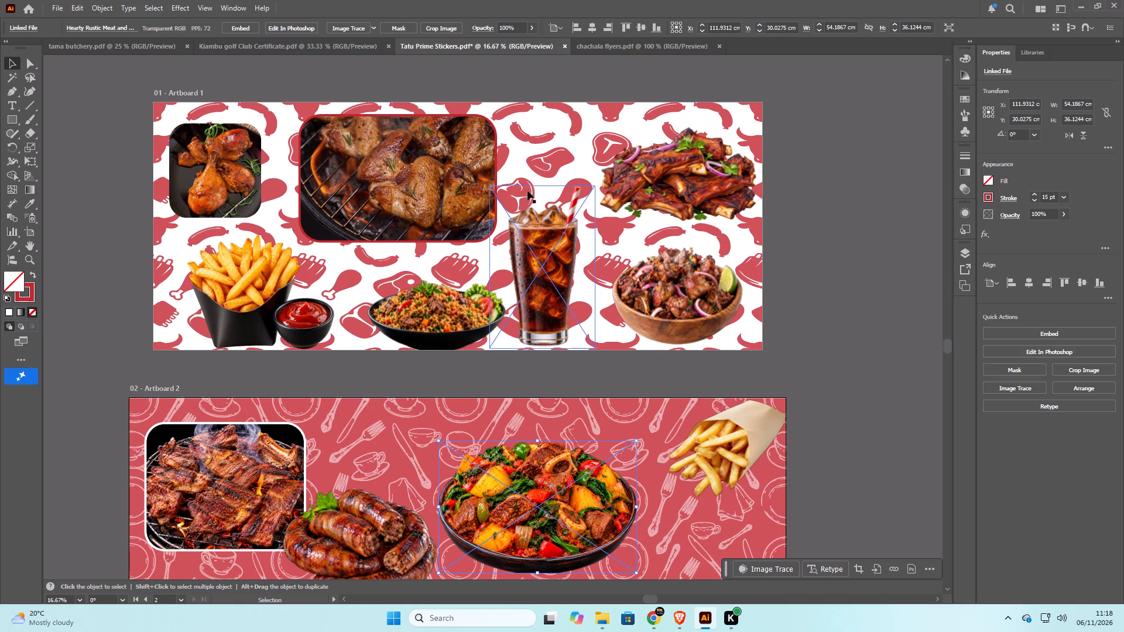
left_click(552, 272)
left_click_drag(552, 272, 561, 273)
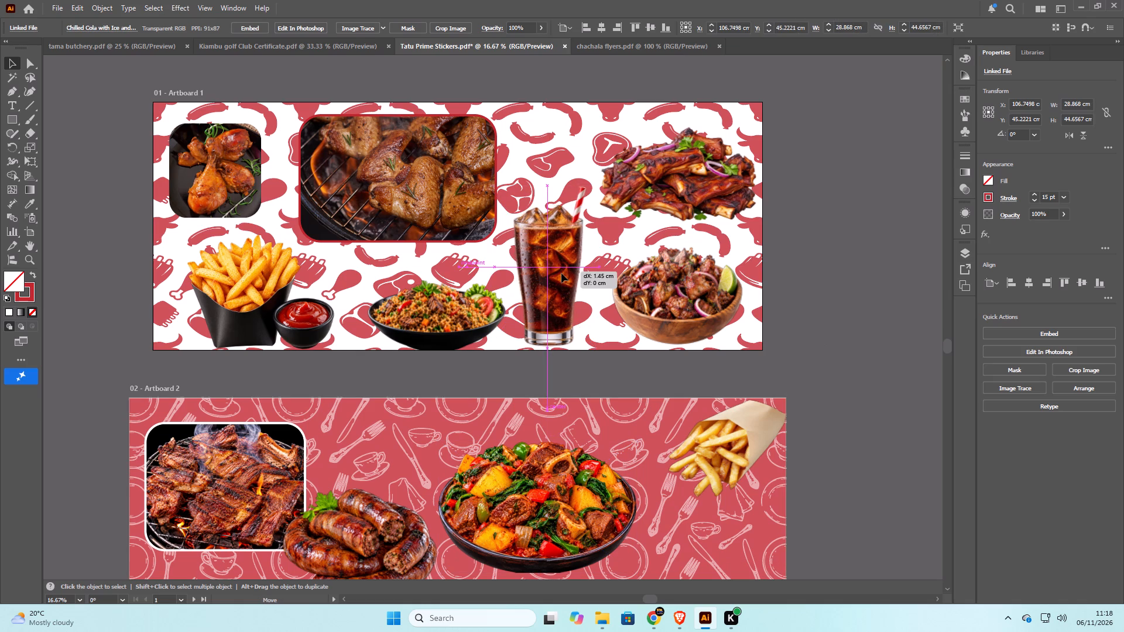
left_click_drag(561, 273, 566, 272)
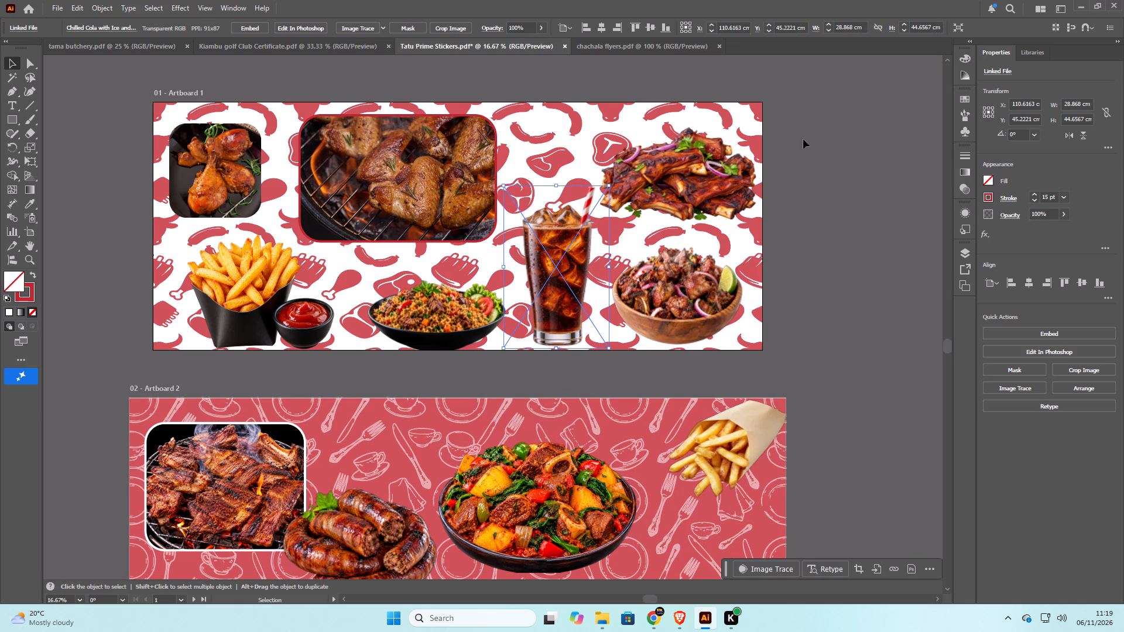
left_click(819, 145)
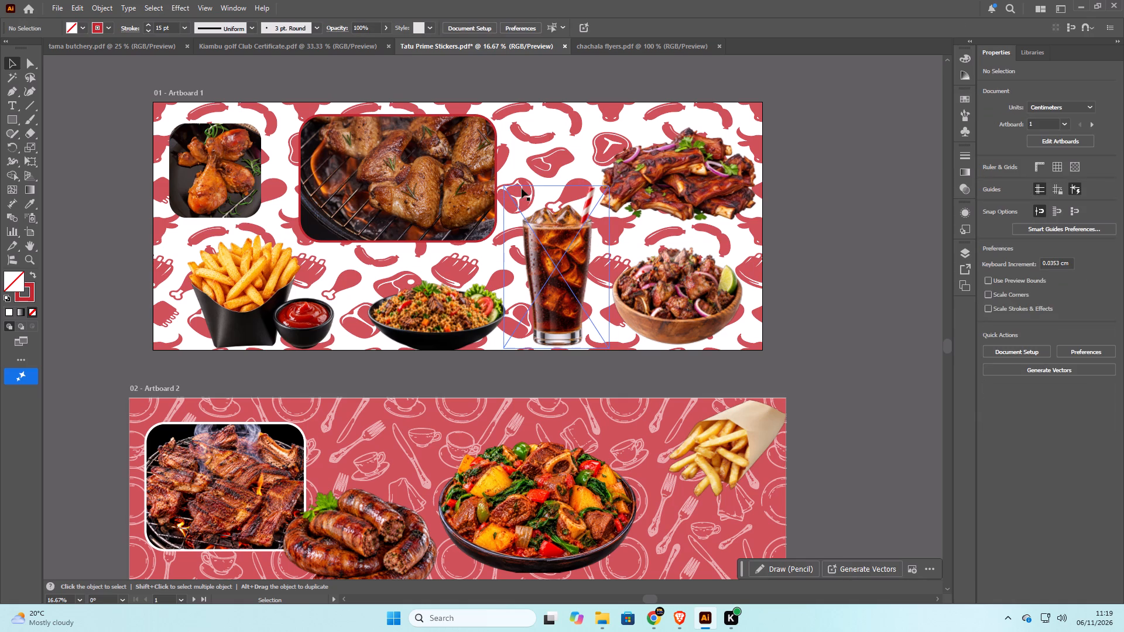
Lower the cola glass slightly and enlarge it to about 31.2 cm wide by 48 cm high.
left_click(546, 246)
left_click(546, 262)
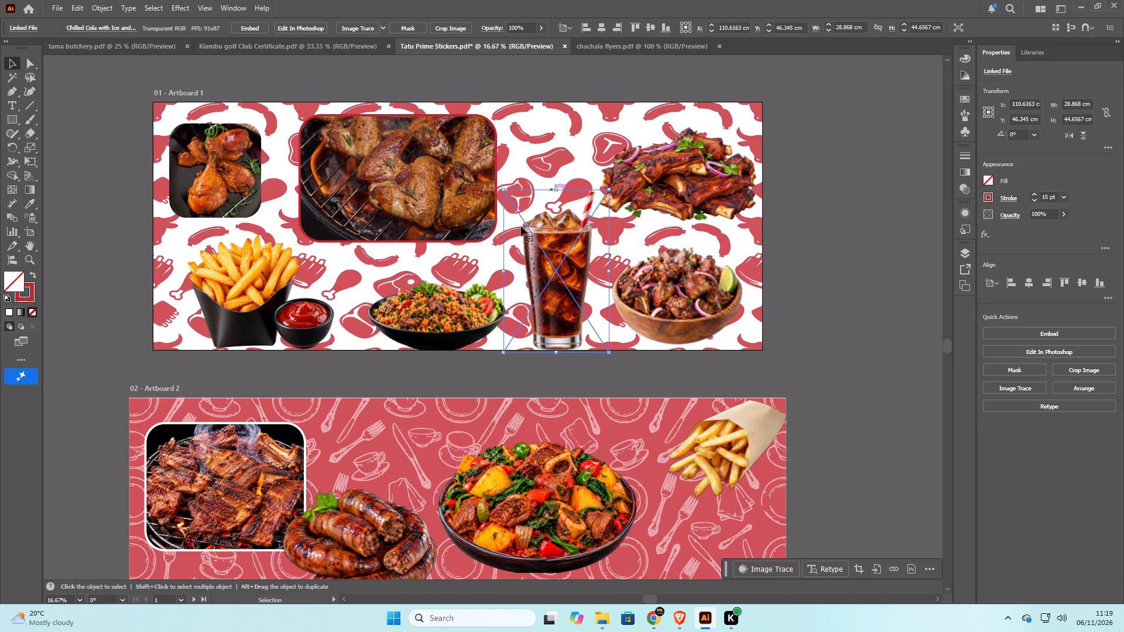
left_click_drag(502, 274, 495, 272)
left_click_drag(552, 188, 550, 186)
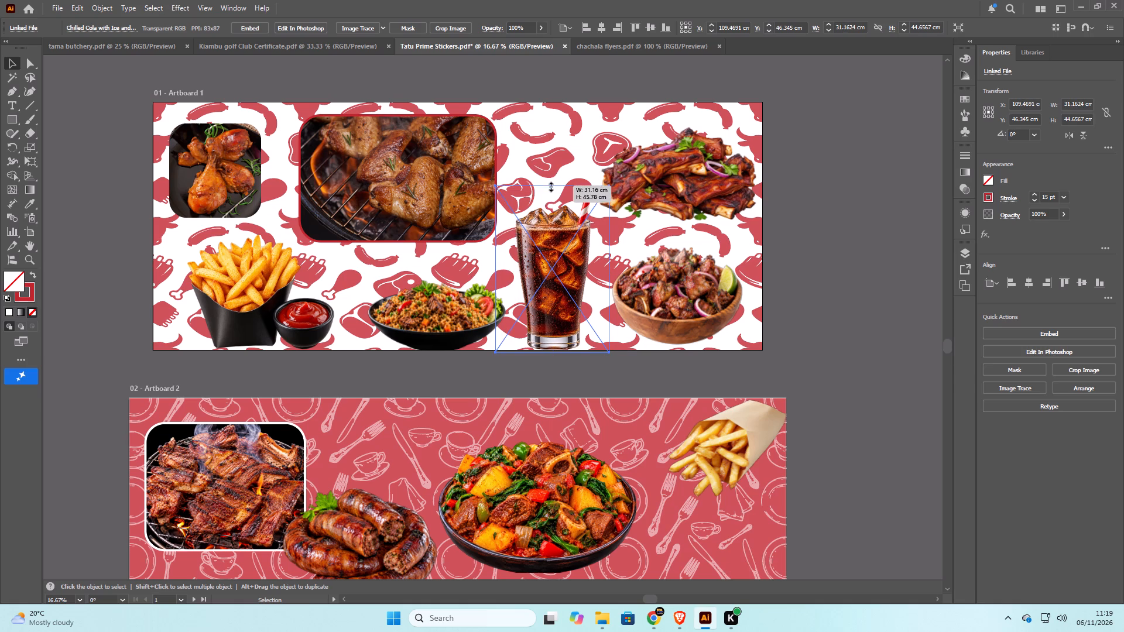
left_click_drag(550, 186, 547, 177)
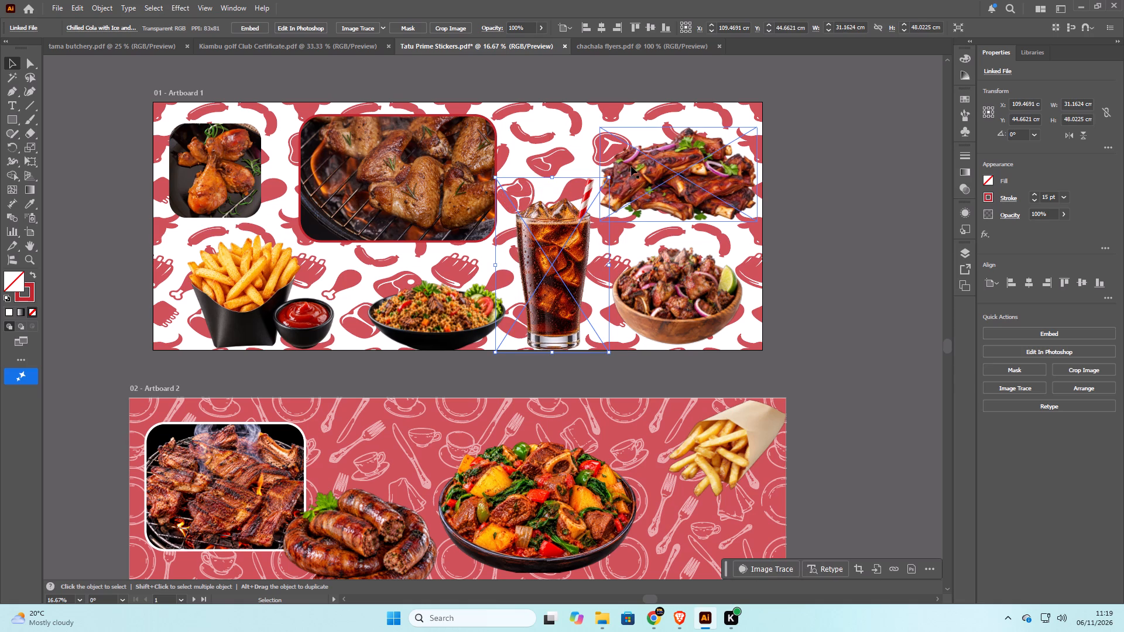
left_click(651, 171)
left_click(869, 276)
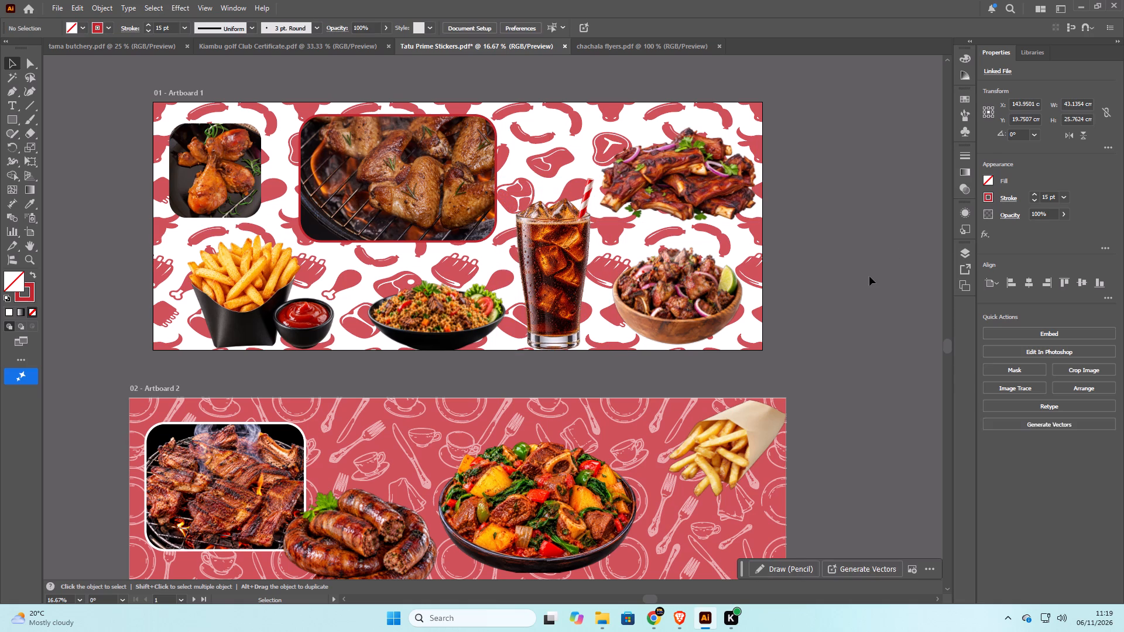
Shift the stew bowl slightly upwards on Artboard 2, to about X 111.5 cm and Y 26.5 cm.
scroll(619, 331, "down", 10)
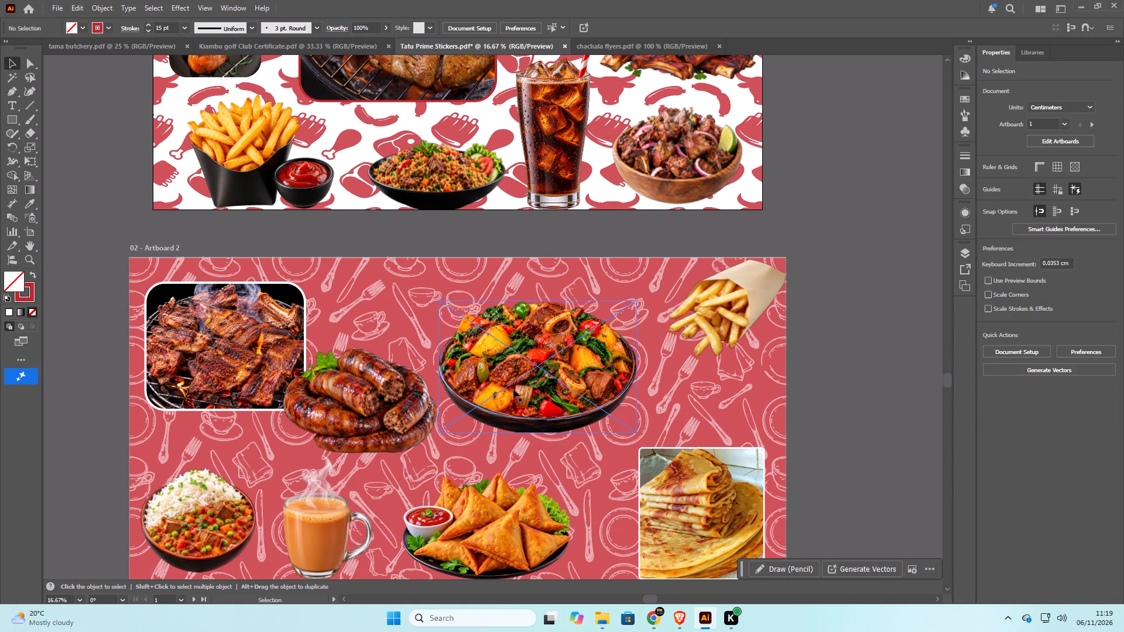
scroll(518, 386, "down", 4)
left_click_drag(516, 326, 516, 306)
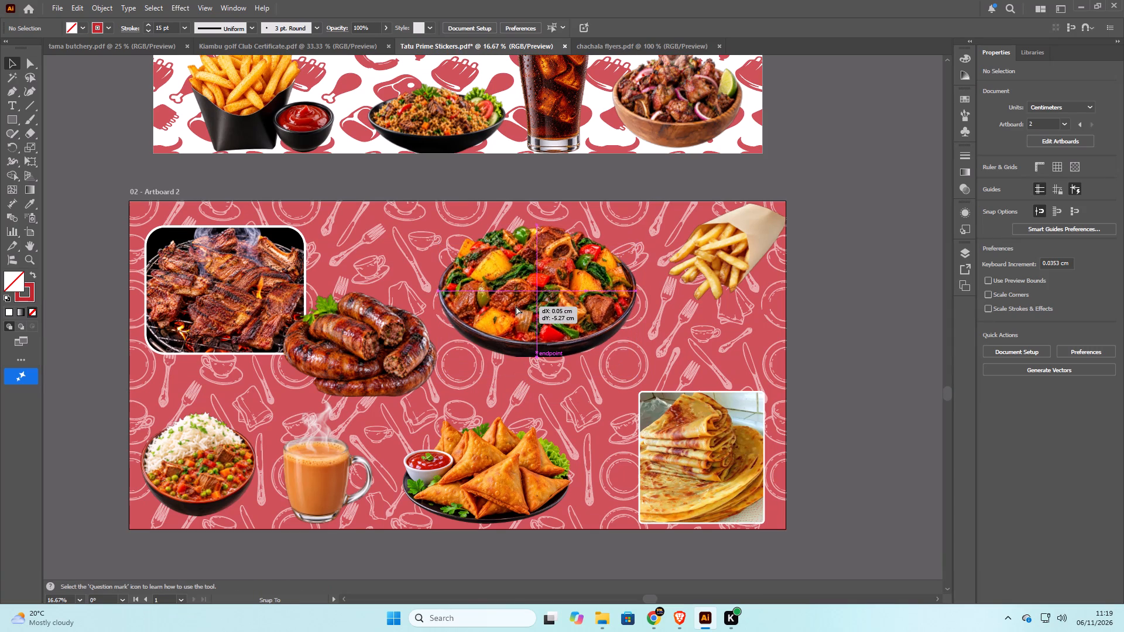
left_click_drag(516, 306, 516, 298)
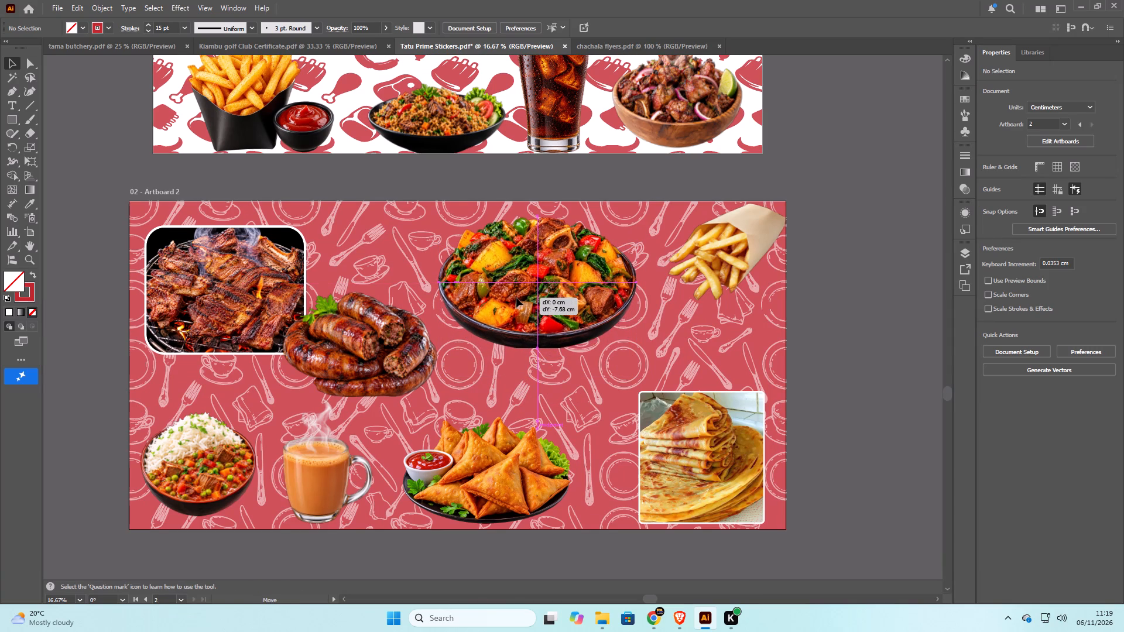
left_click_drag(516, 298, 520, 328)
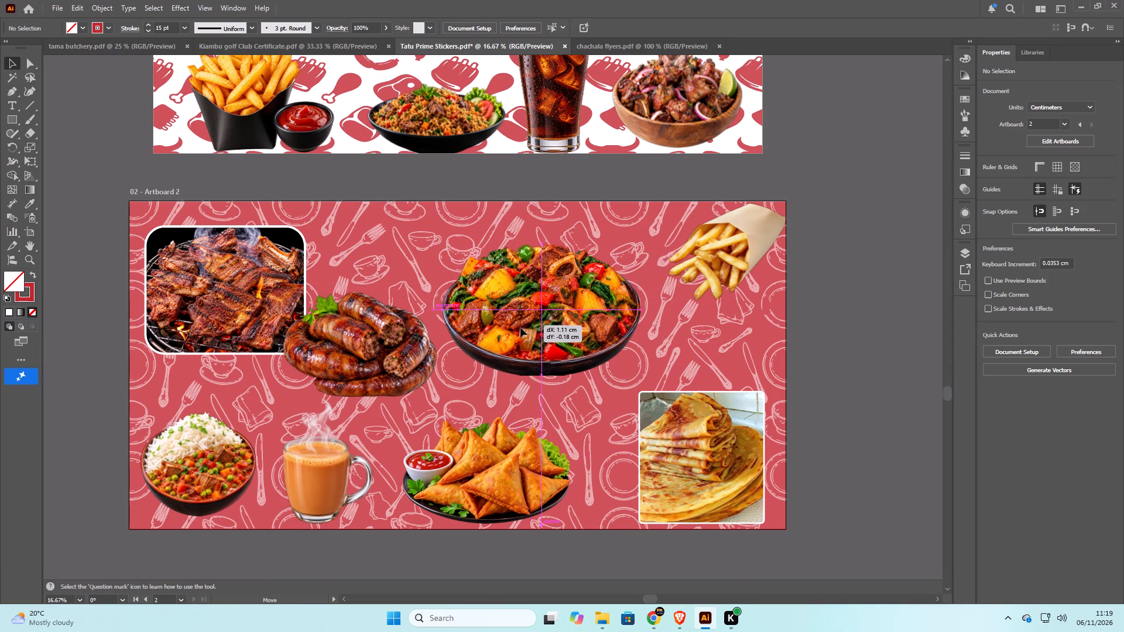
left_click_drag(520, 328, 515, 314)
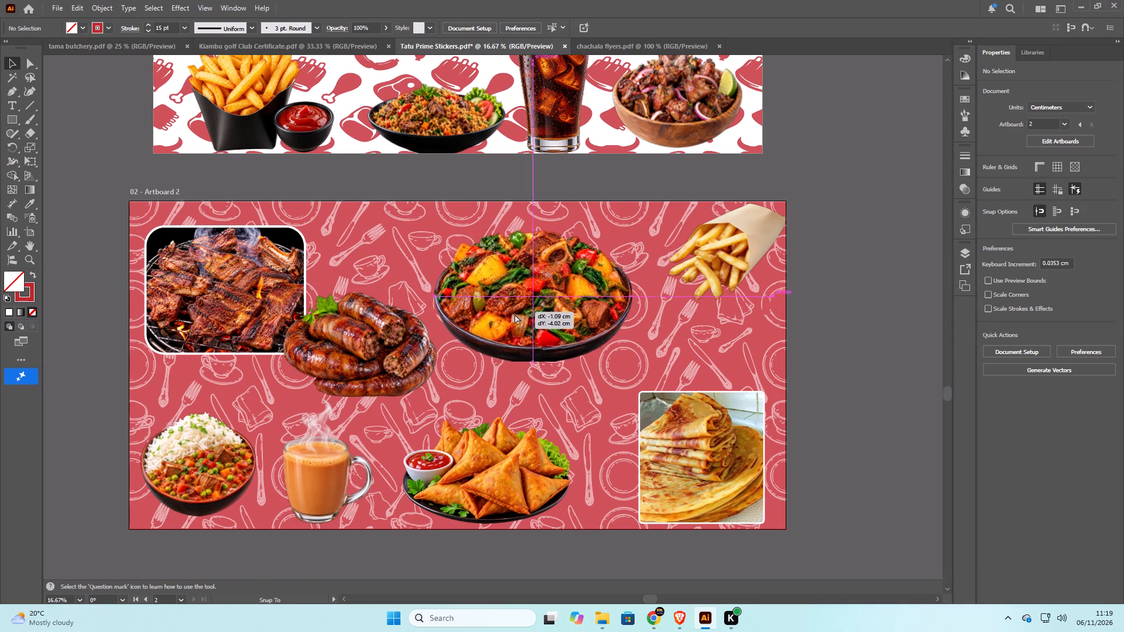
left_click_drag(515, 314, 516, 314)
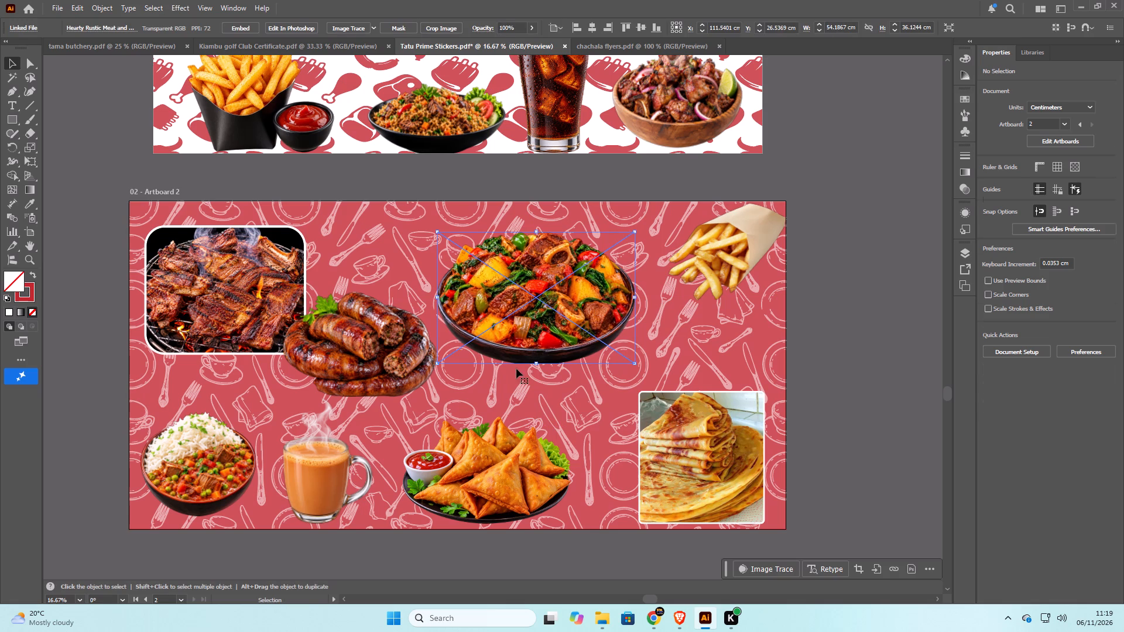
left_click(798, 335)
Move the samosa platter from Artboard 2's bottom row to its top edge above the sausages, clearing the bottom space.
scroll(791, 281, "down", 5)
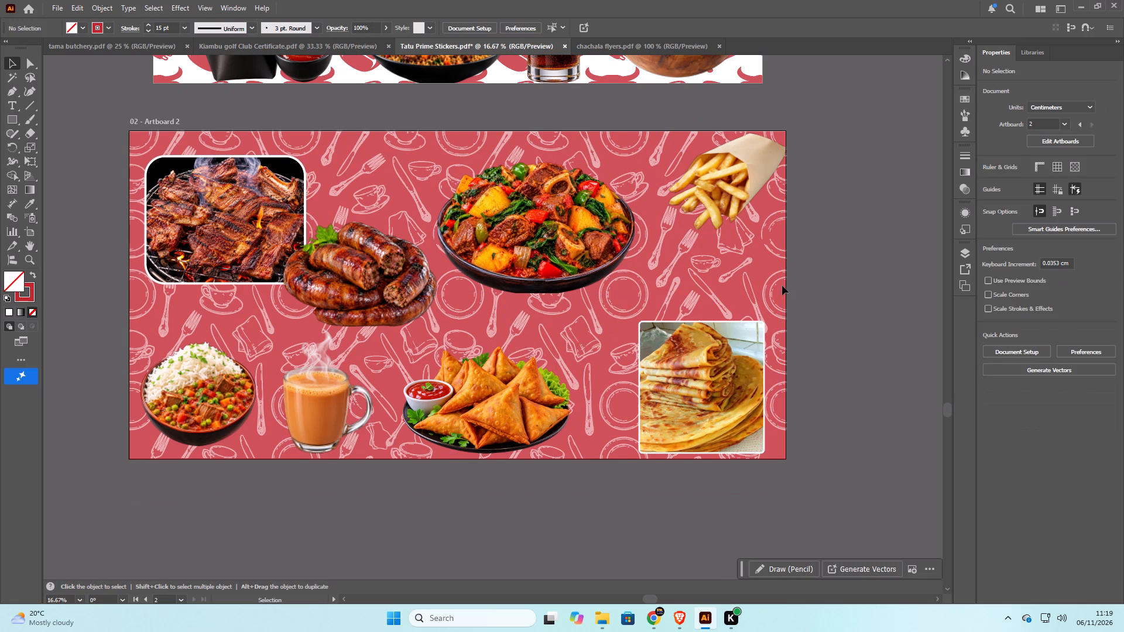
left_click(465, 382)
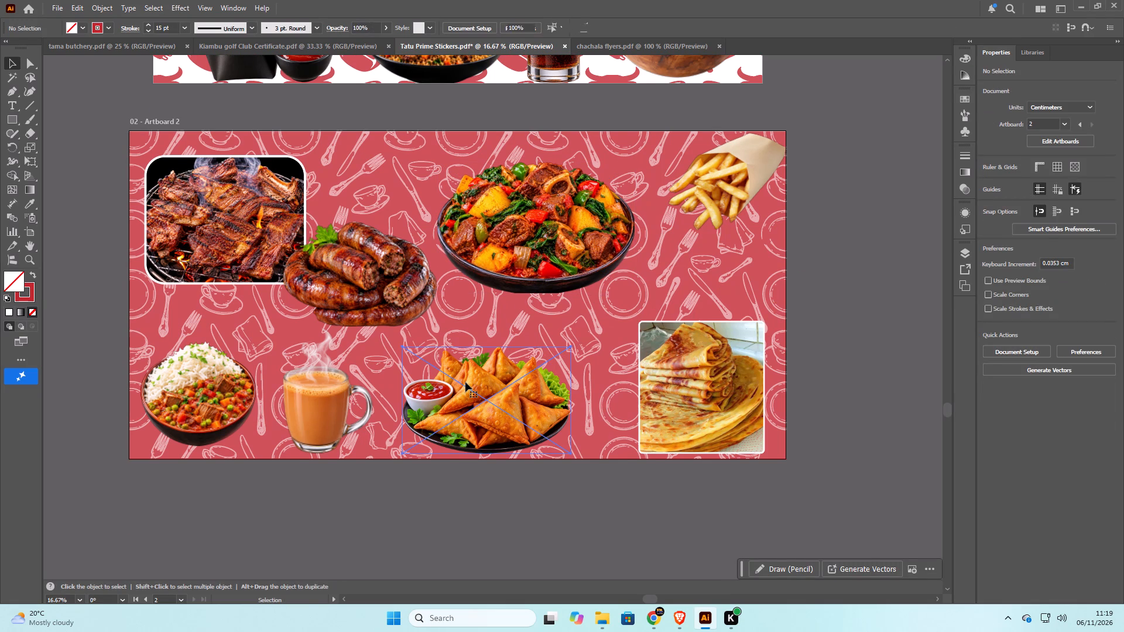
left_click_drag(465, 382, 602, 253)
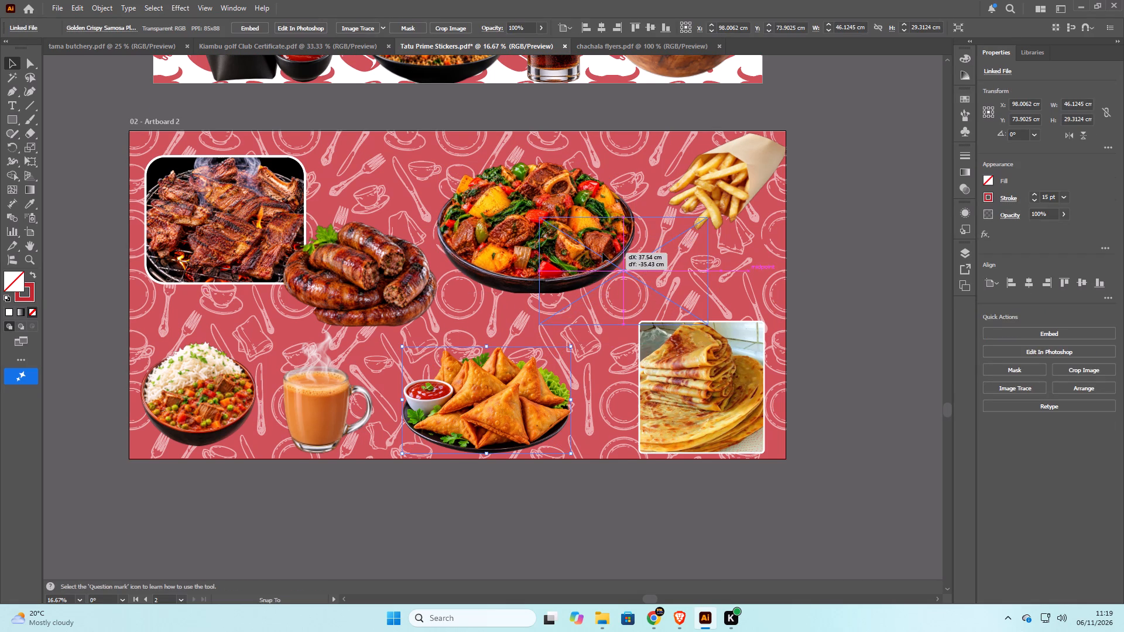
left_click_drag(602, 253, 597, 235)
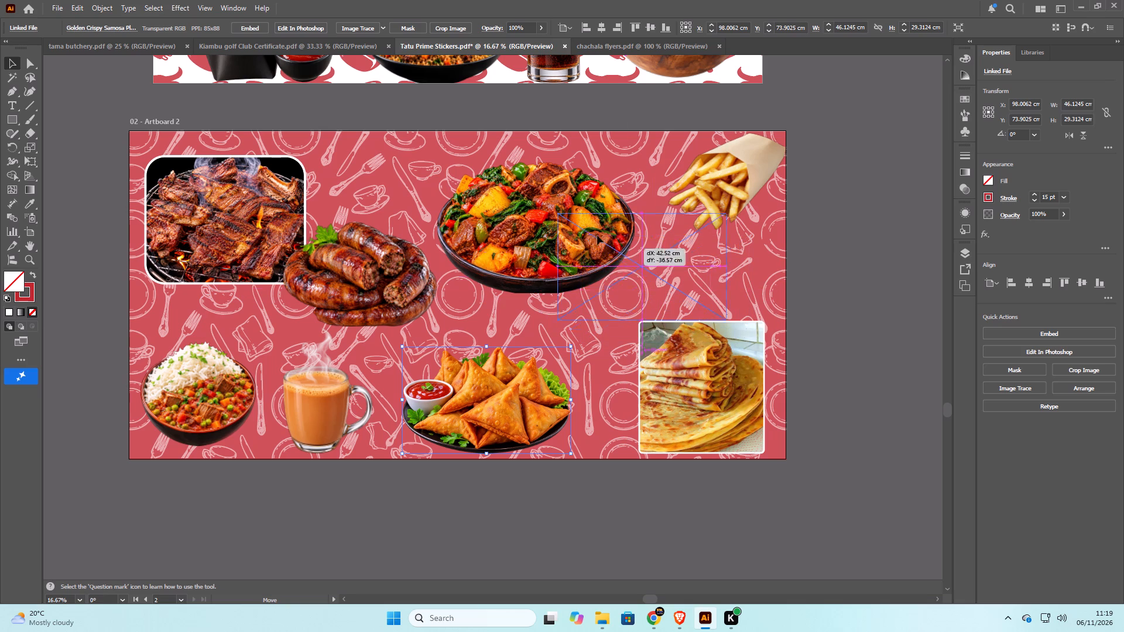
left_click_drag(597, 235, 406, 157)
Move the stew bowl between the tea and the chapatis on Artboard 2, nudging it to about X 104.8 cm, Y 72.1 cm.
left_click_drag(556, 222, 553, 283)
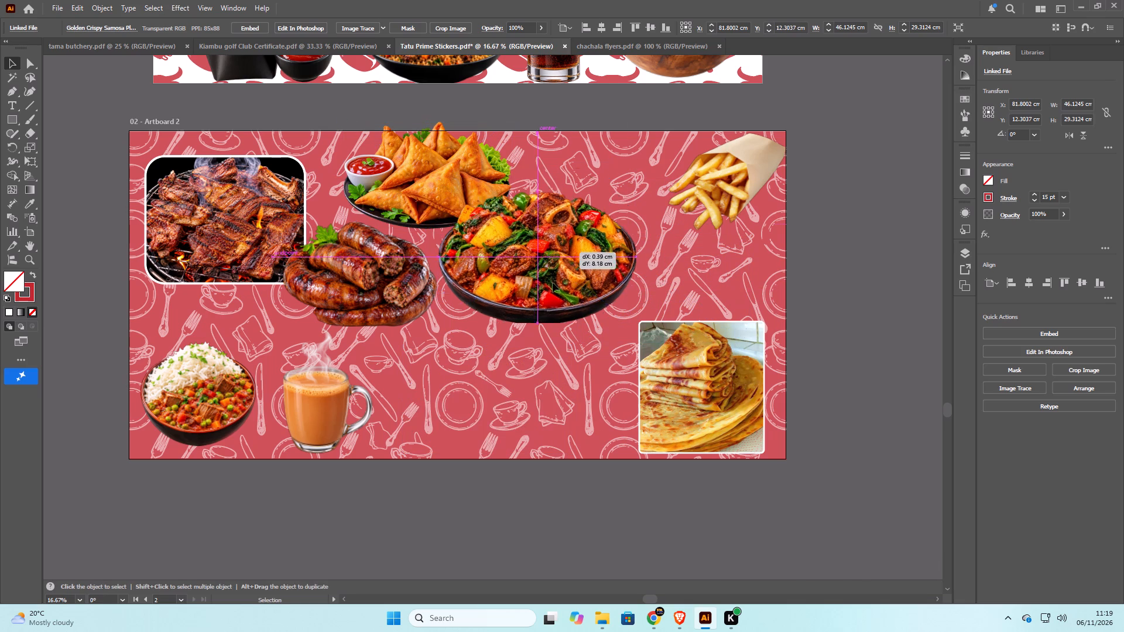
left_click_drag(553, 283, 532, 390)
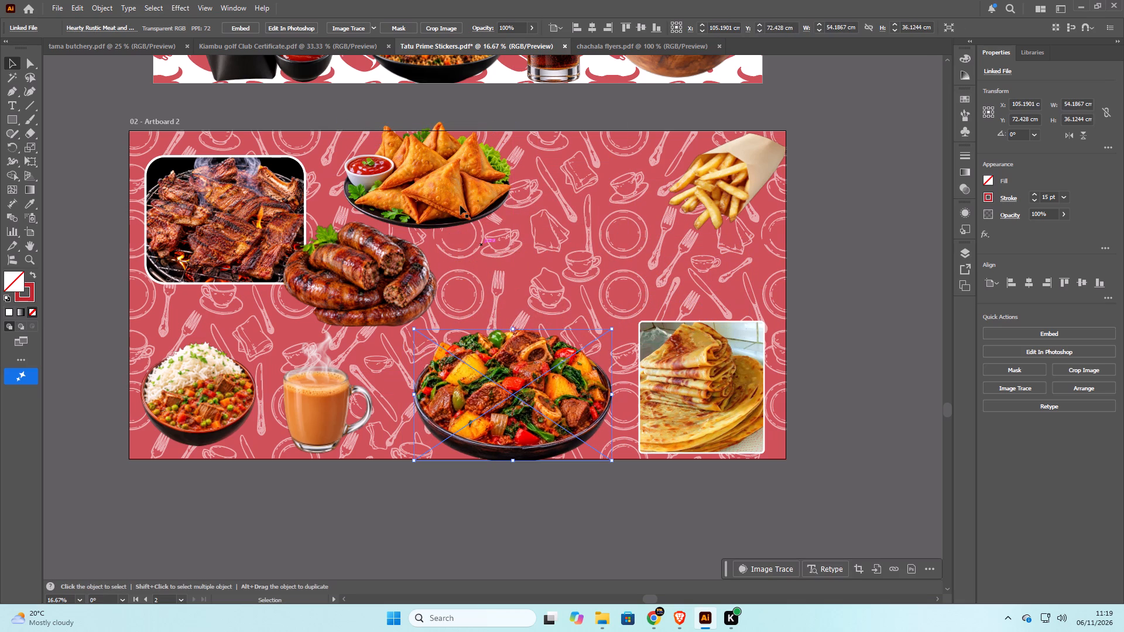
key("Left")
key("Left")
key("Left")
key("Left")
key("Left")
key("Left")
key("Left")
key("Left")
key("Left")
key("Left")
key("Left")
key("Left")
key("Left")
key("Left")
key("Left")
key("Left")
key("Left")
key("Left")
key("Left")
key("Left")
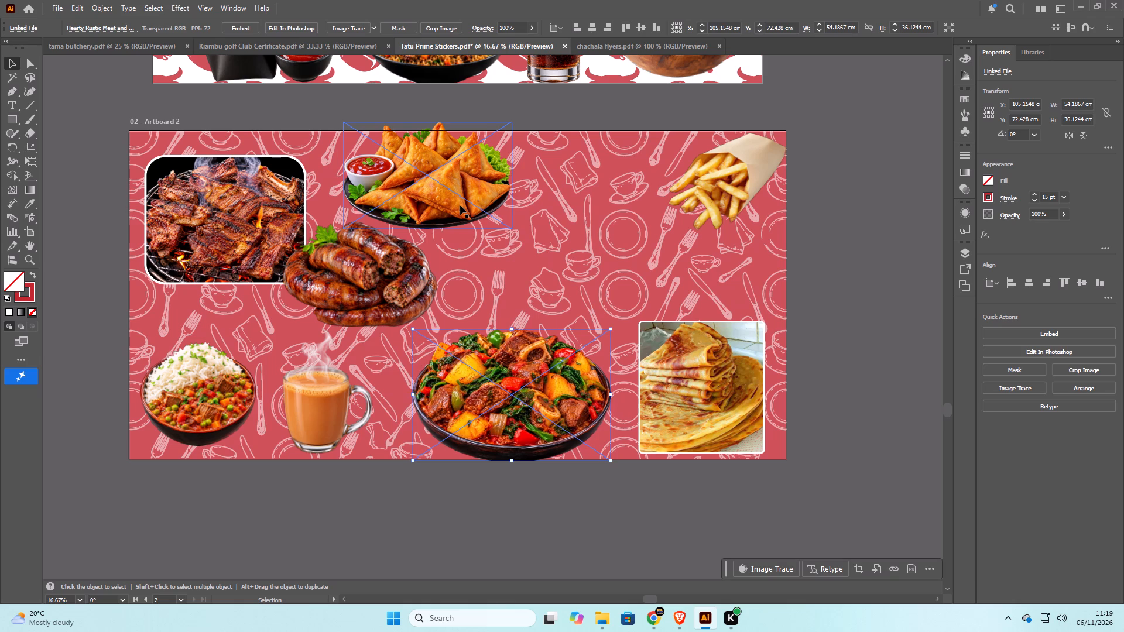
key("Up")
key("Up")
key("Up")
key("Up")
key("Up")
key("Up")
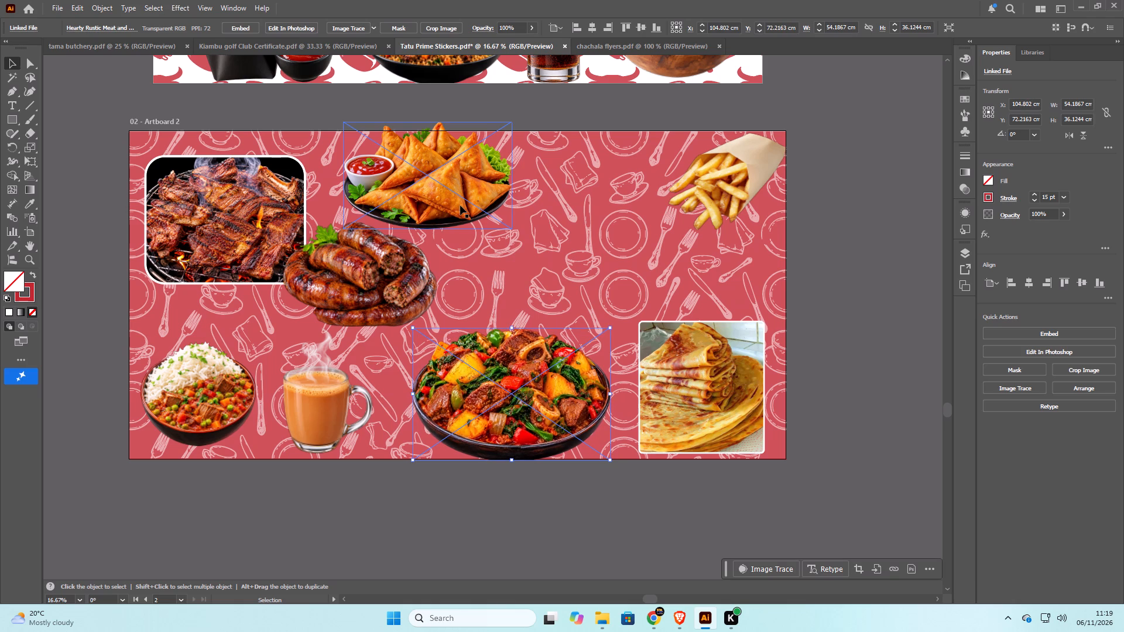
key("Up")
key("Up")
key("Up")
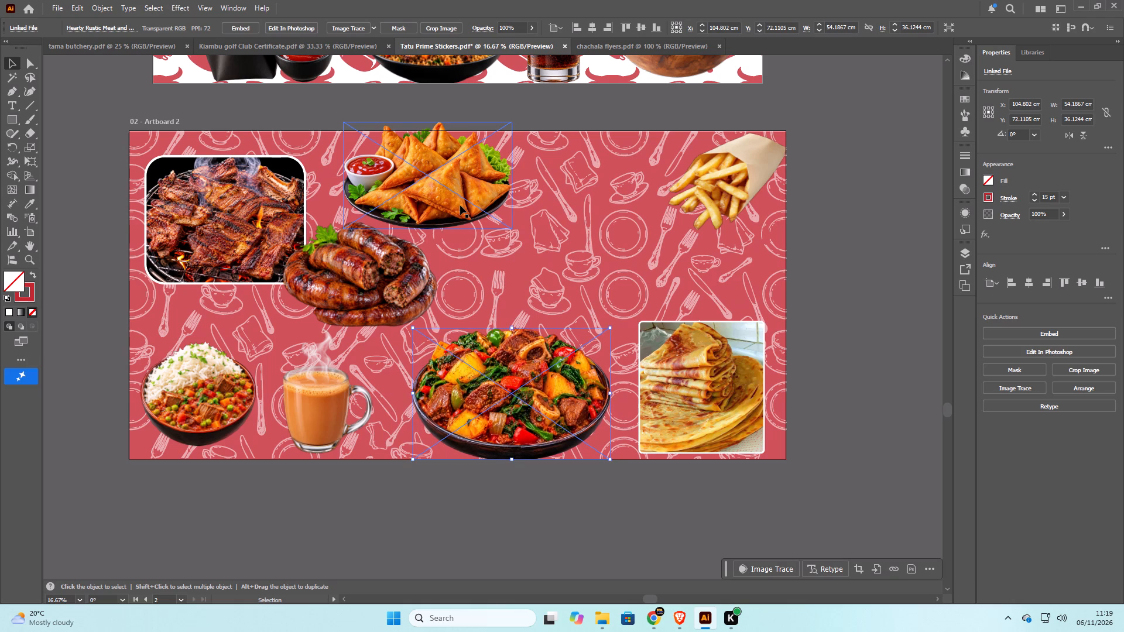
Move the samosa platter on Artboard 2 into the space above the stew bowl, to about X 109.9 cm, Y 22.7 cm.
left_click_drag(457, 178, 561, 245)
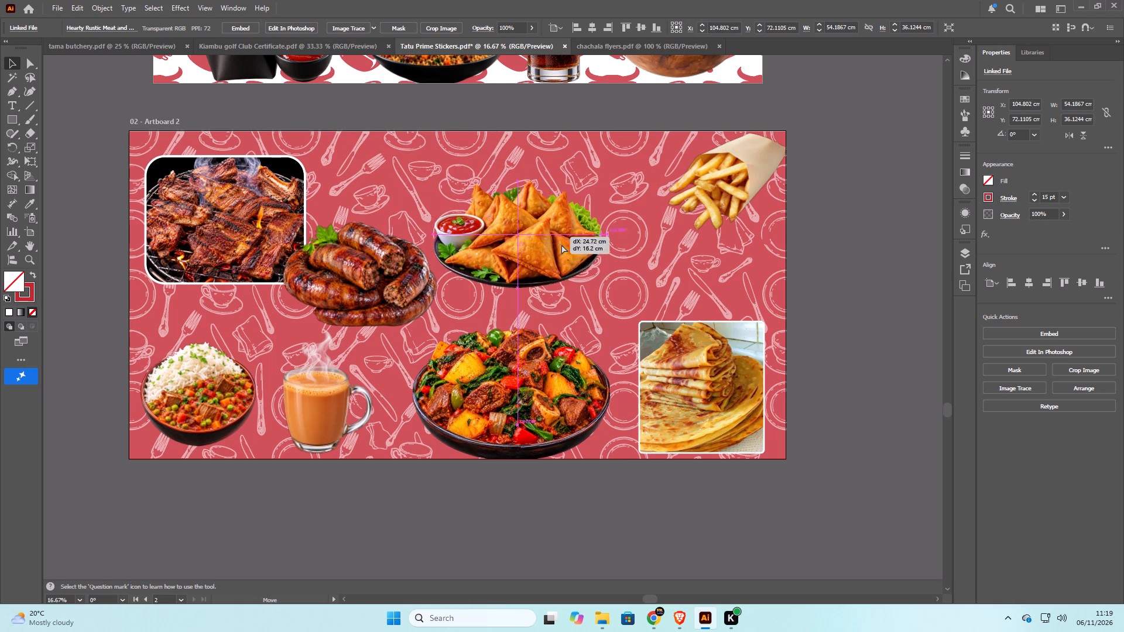
left_click_drag(561, 245, 577, 243)
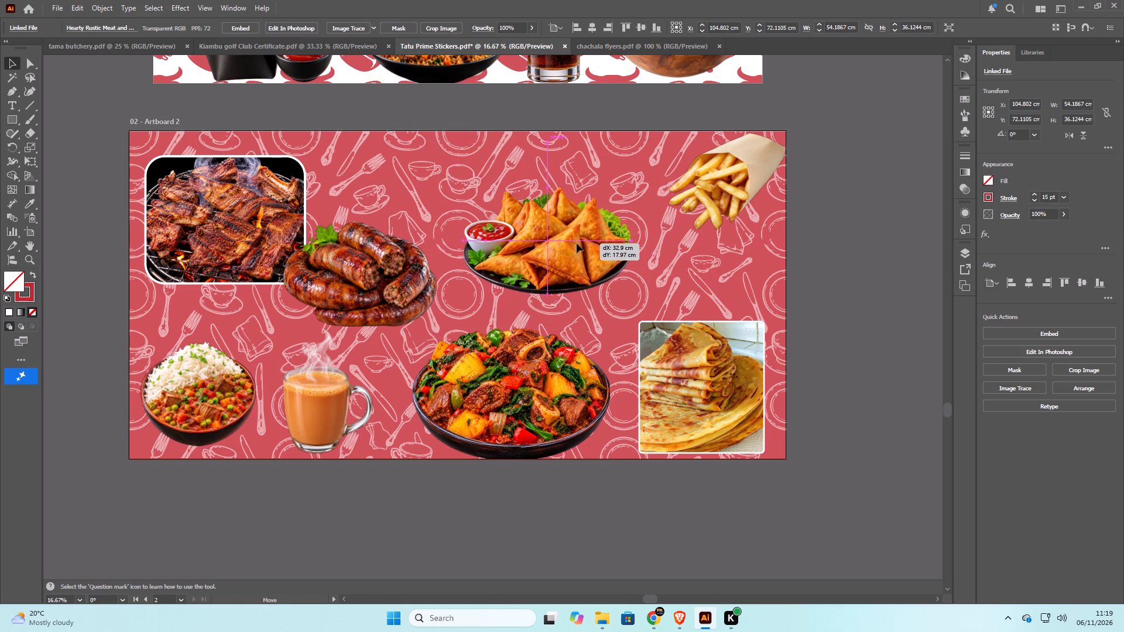
left_click_drag(577, 243, 550, 225)
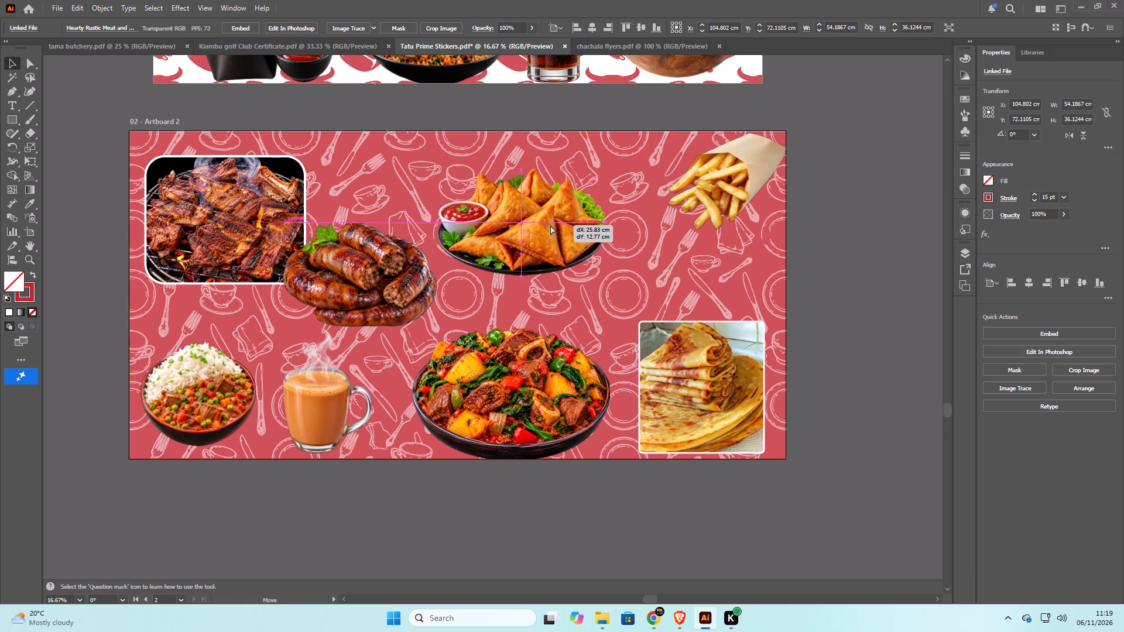
left_click_drag(550, 225, 559, 216)
Move the chapati picture on Artboard 2 up and slightly left, to about X 151.9 cm, Y 56.2 cm.
left_click_drag(684, 386, 666, 342)
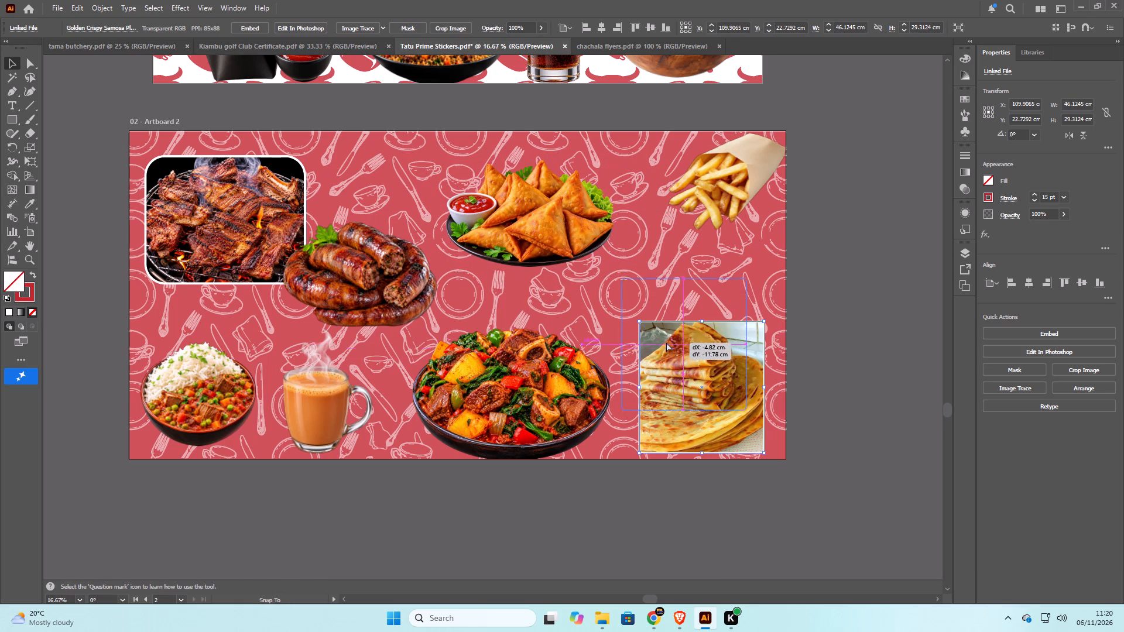
left_click_drag(666, 342, 664, 334)
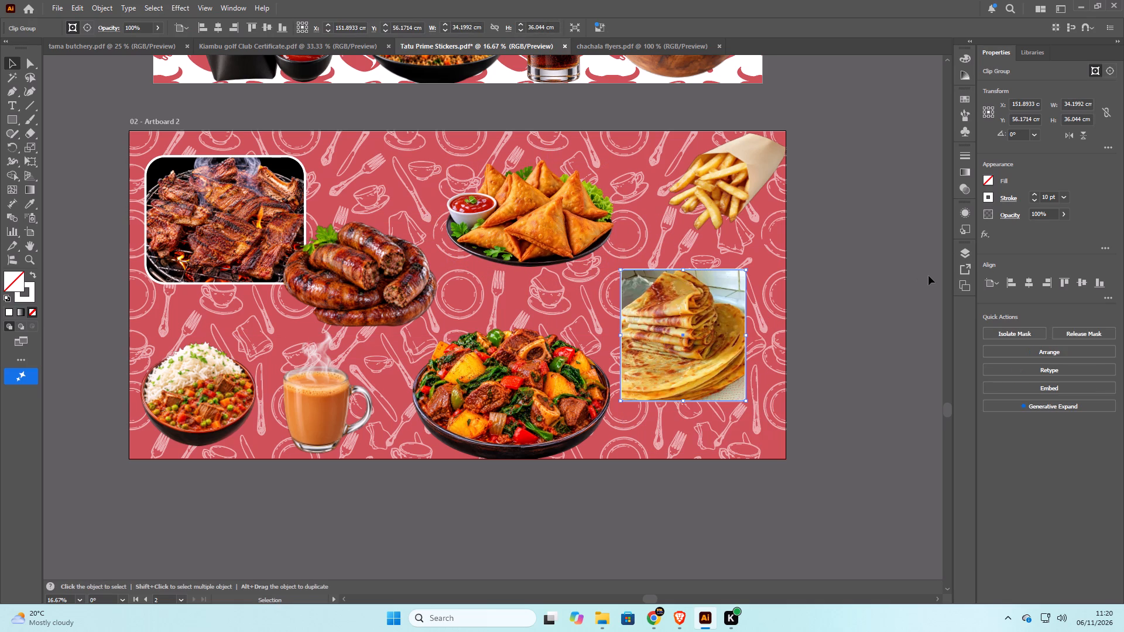
left_click(928, 276)
Shift the stew bowl on Artboard 2 slightly left towards the tea, to about X 103.8 cm, Y 72.0 cm.
scroll(908, 166, "up", 16)
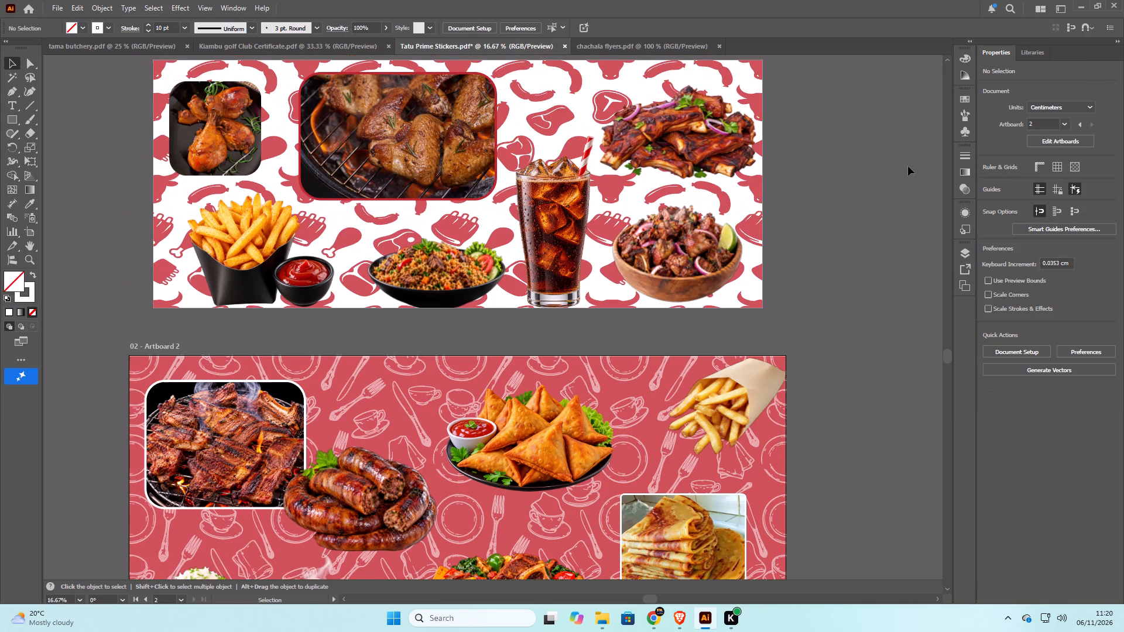
scroll(908, 166, "up", 1)
scroll(618, 321, "down", 1)
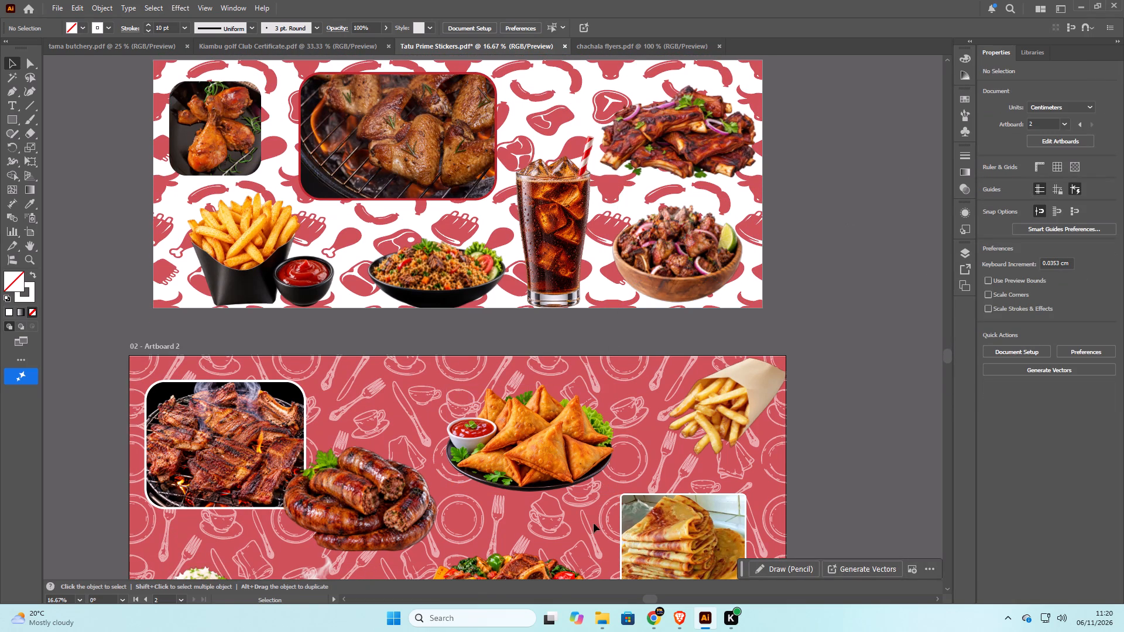
scroll(566, 572, "down", 10)
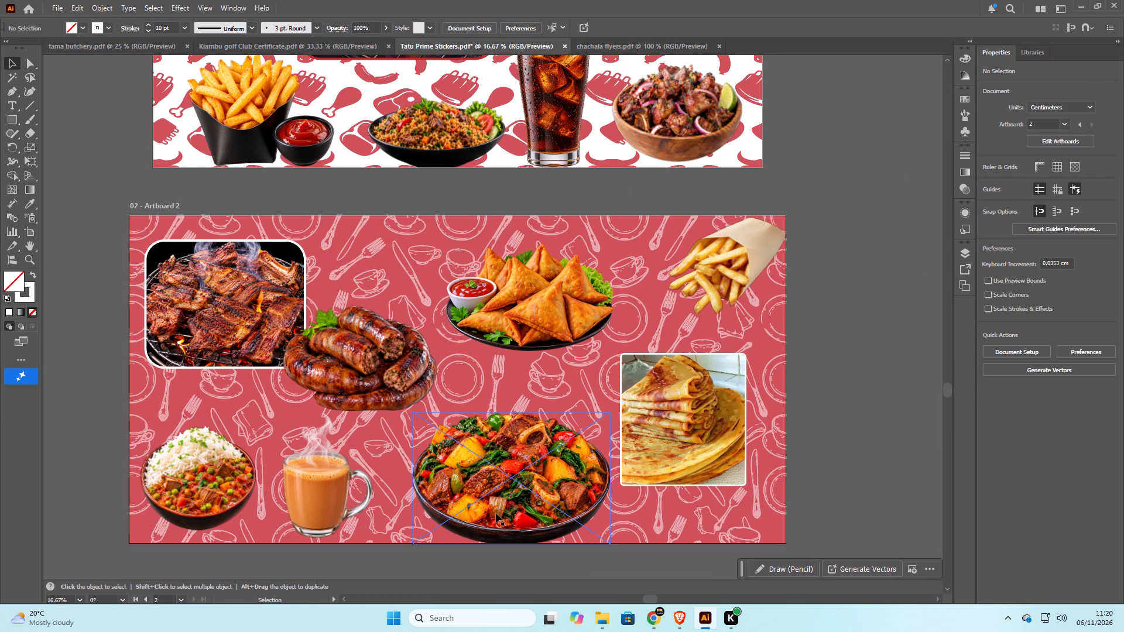
left_click_drag(492, 507, 472, 504)
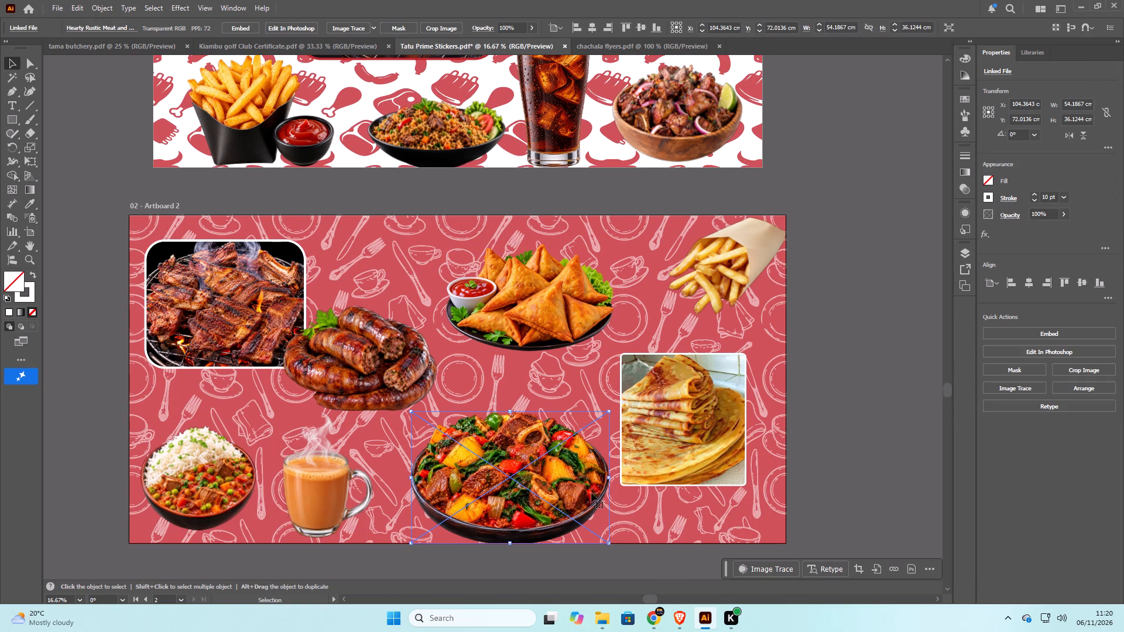
key("Down")
key("Left")
key("Left")
key("Left")
key("Left")
key("Left")
key("Left")
key("Left")
key("Left")
key("Left")
key("Left")
key("Left")
key("Left")
key("Left")
key("Left")
key("Left")
key("Left")
key("Left")
key("Left")
key("Left")
key("Left")
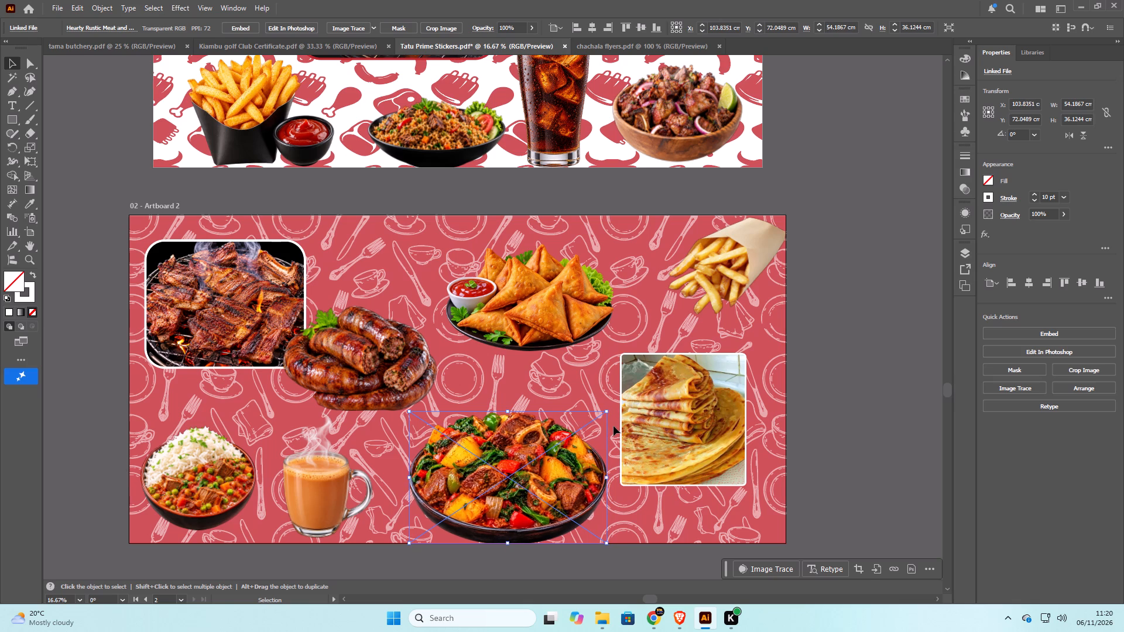
Enlarge the sausages picture on Artboard 2 to about 45.7 cm wide by 30.5 cm high.
left_click(362, 360)
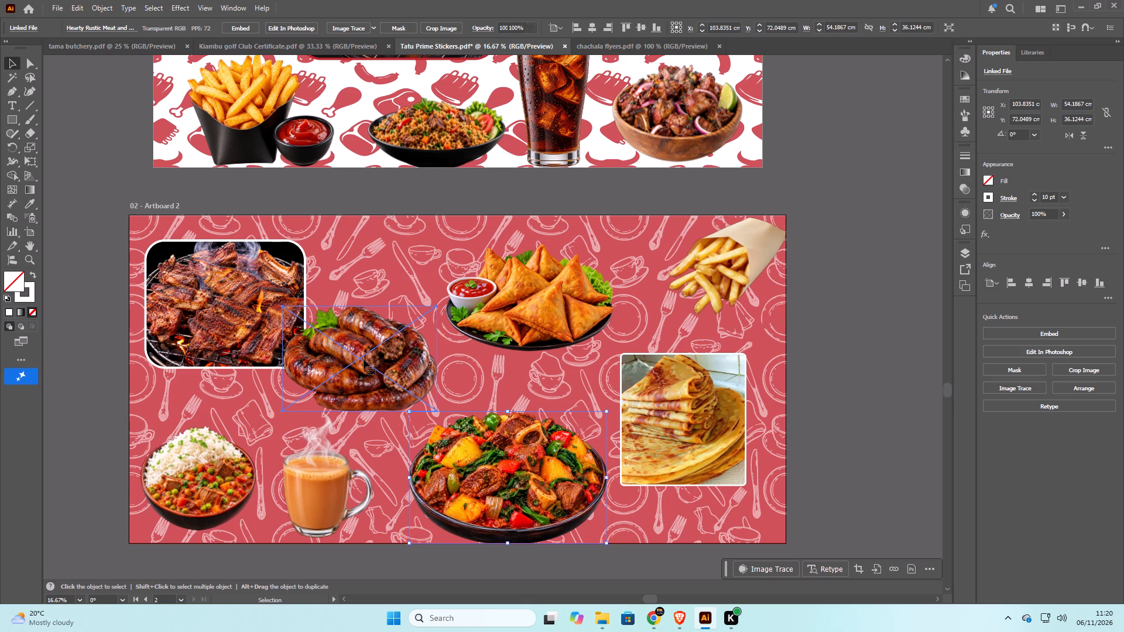
left_click_drag(436, 303, 449, 300)
left_click(906, 340)
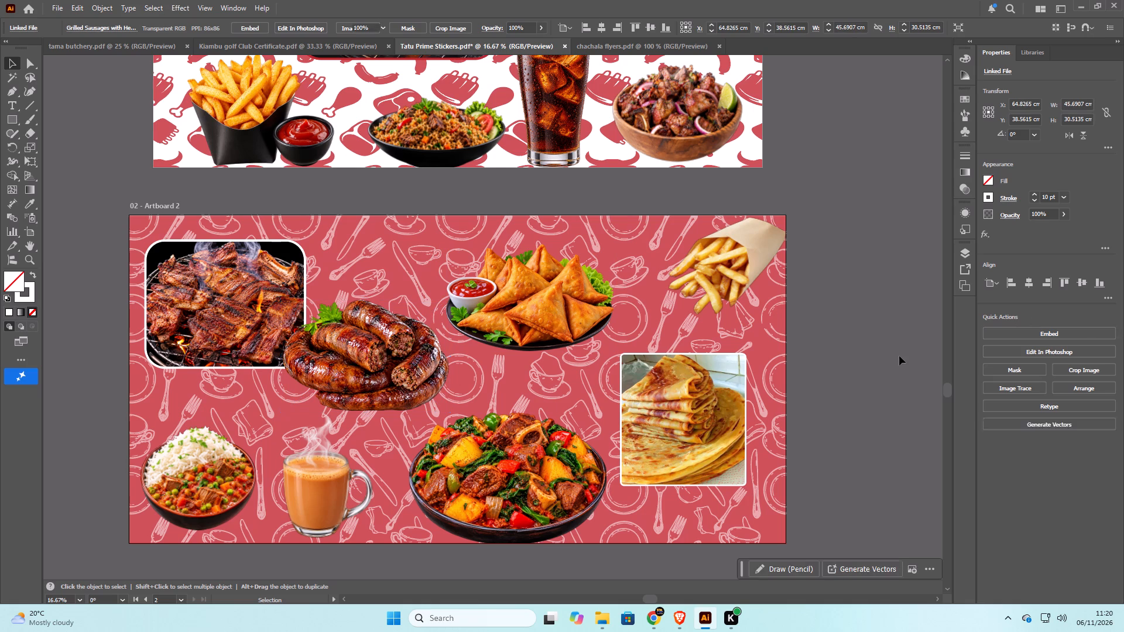
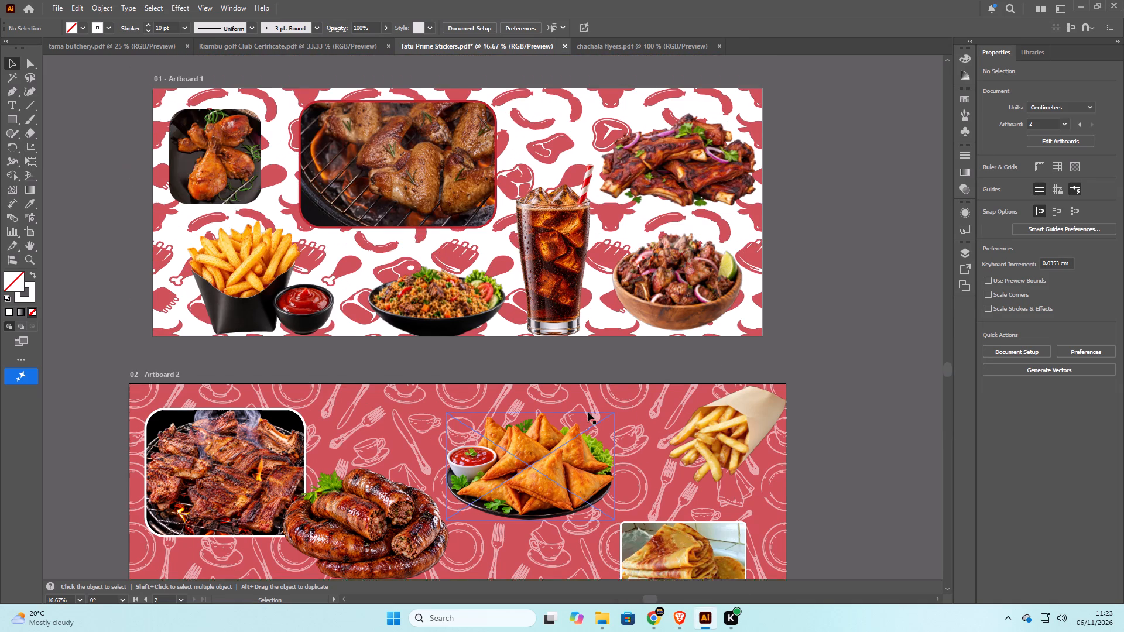
scroll(588, 412, "up", 4)
scroll(499, 369, "down", 20)
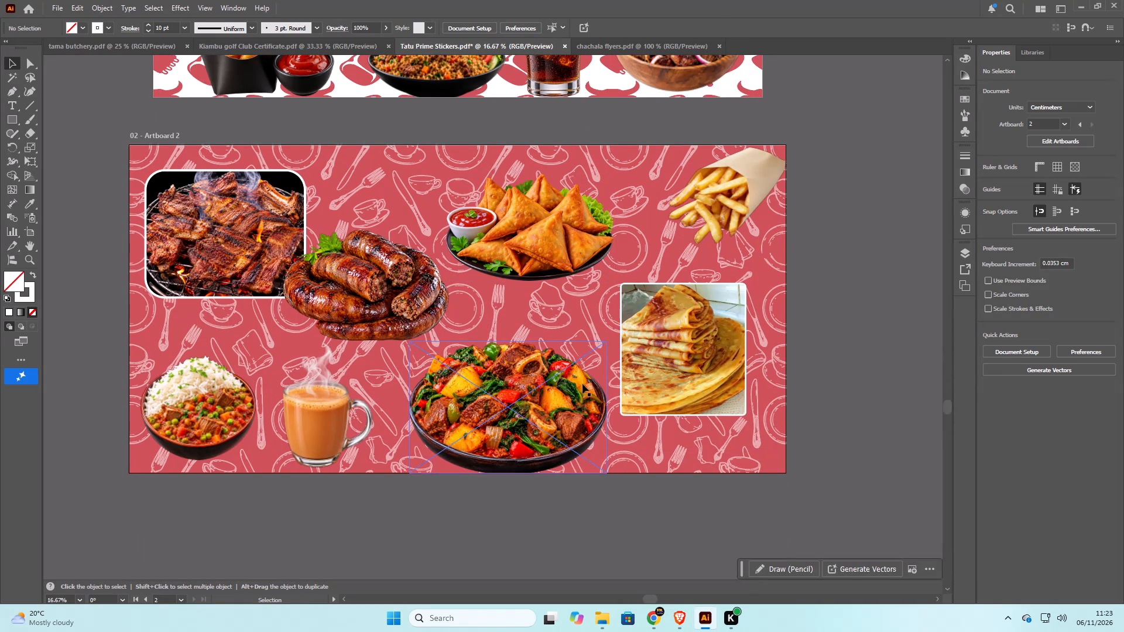
scroll(611, 373, "up", 17)
scroll(601, 338, "up", 4)
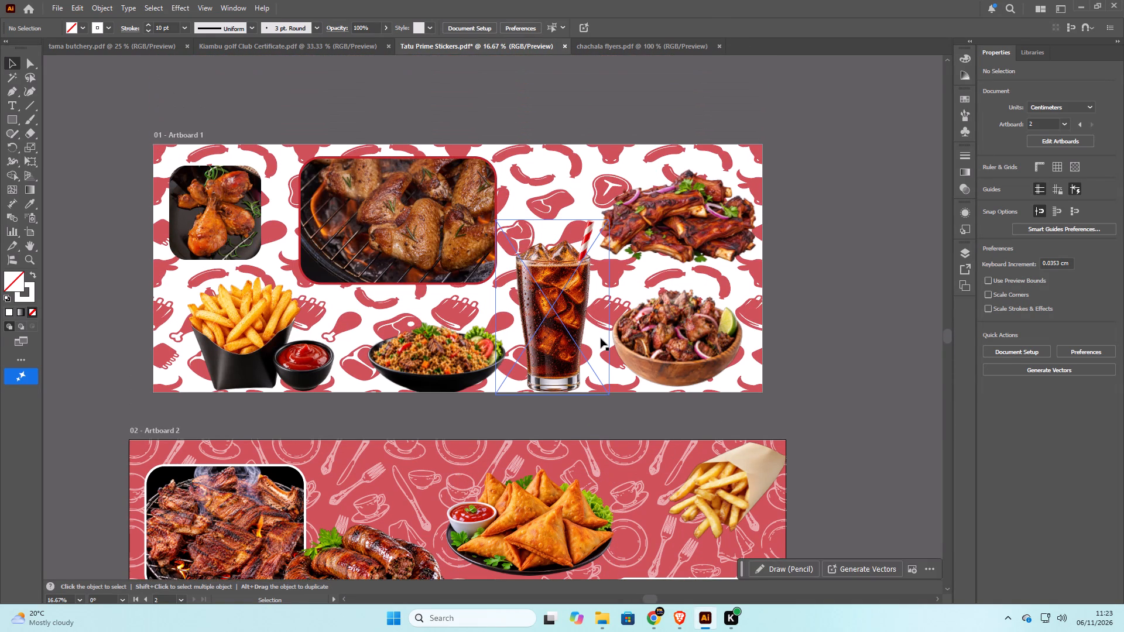
left_click(412, 240)
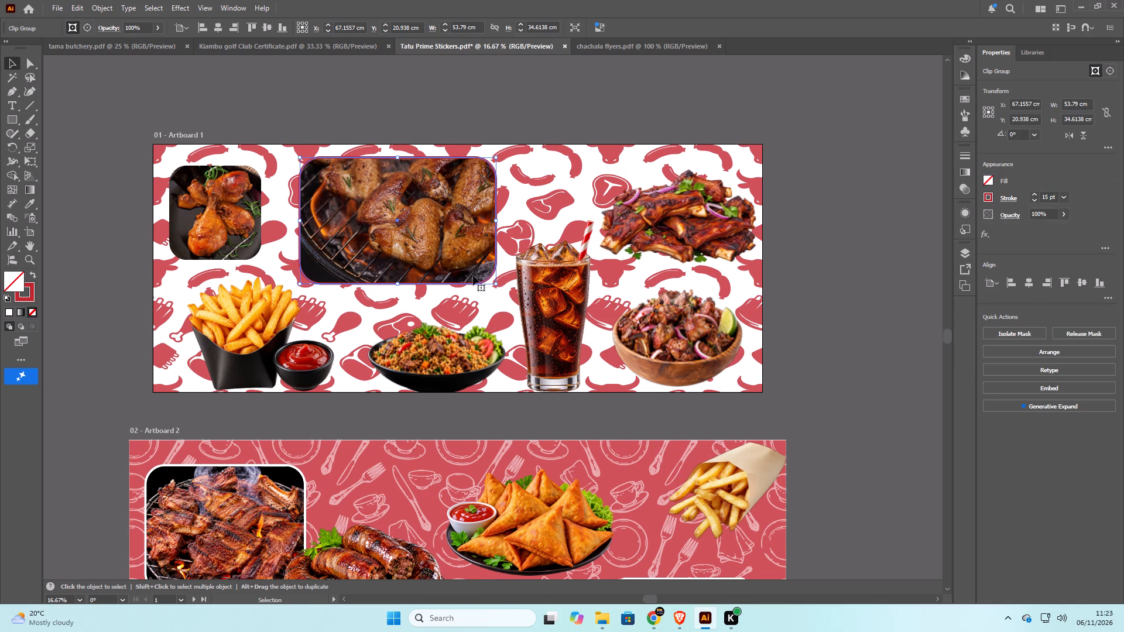
scroll(457, 268, "down", 6)
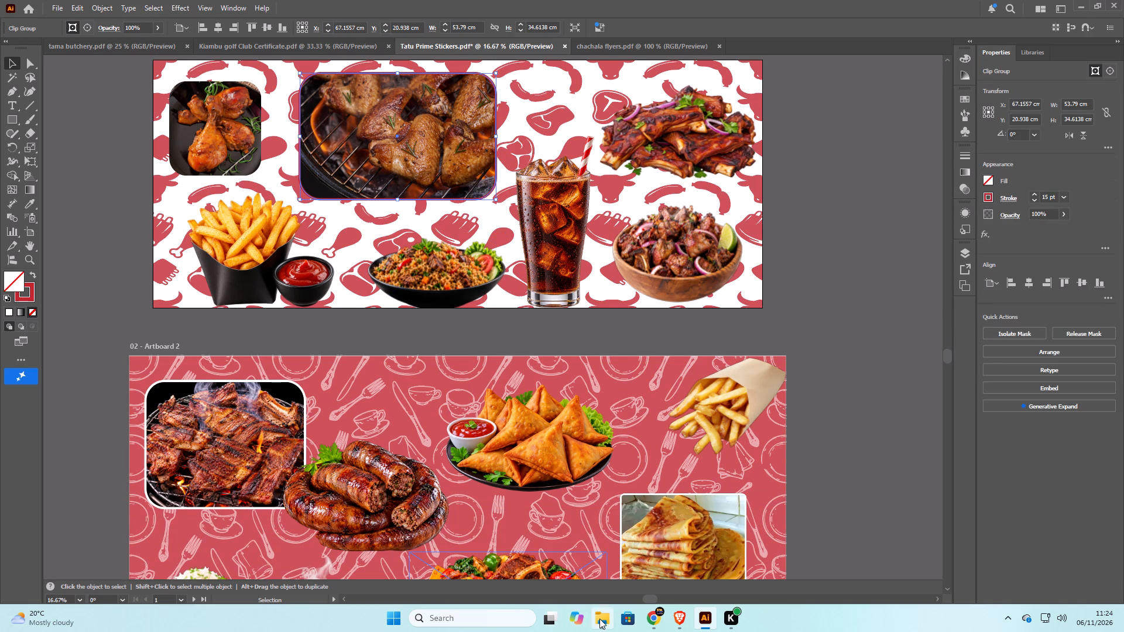
left_click(601, 619)
left_click(317, 324)
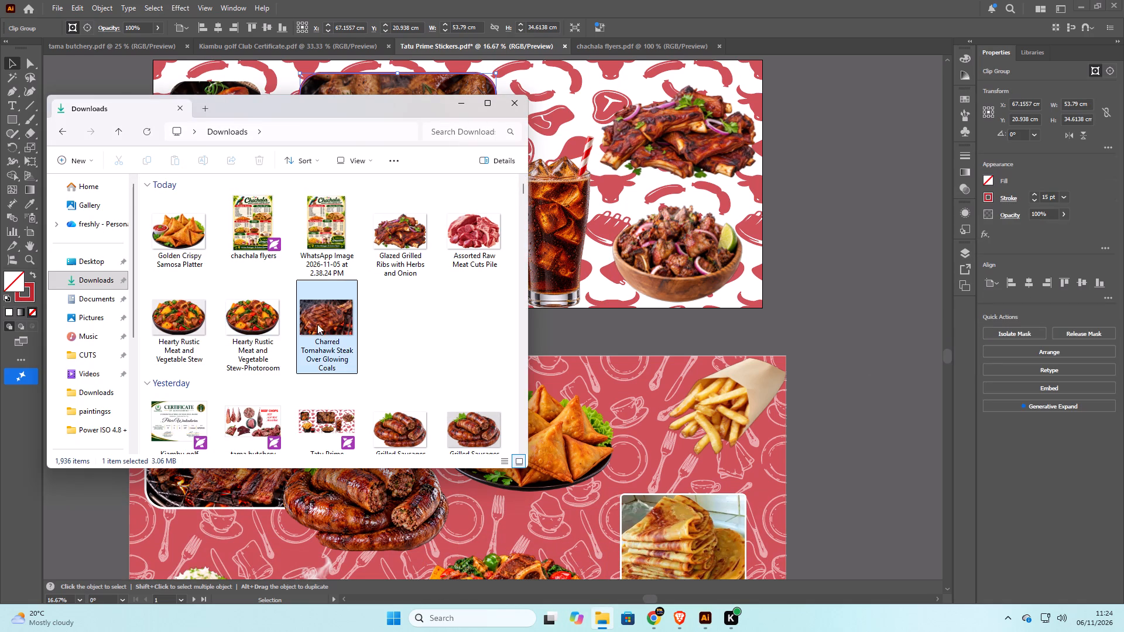
left_click_drag(306, 312, 818, 289)
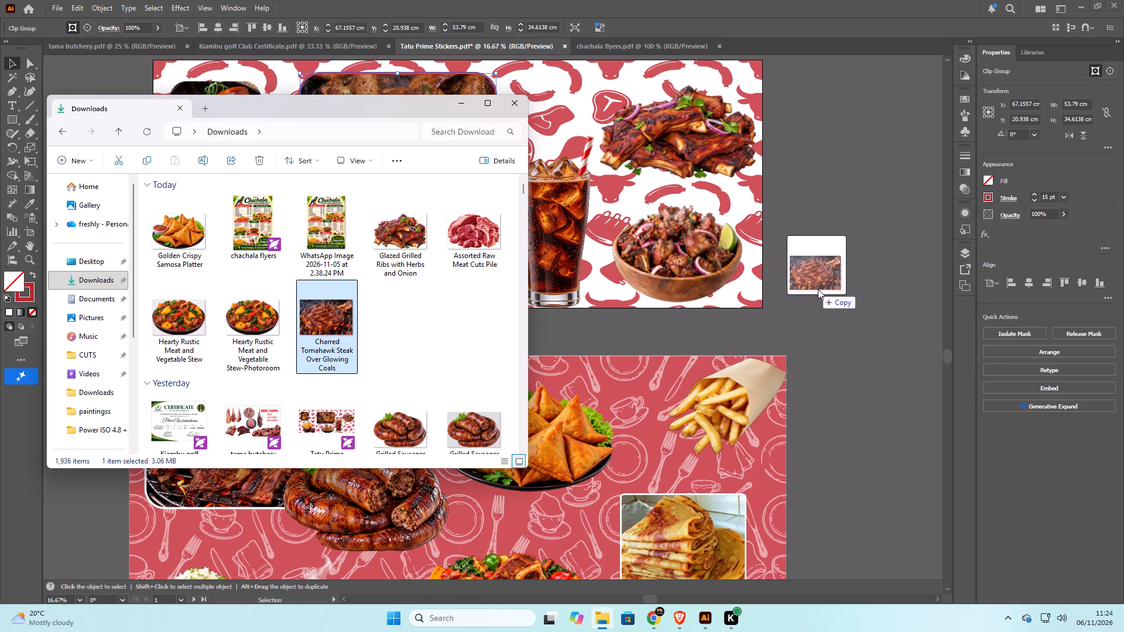
left_click_drag(818, 289, 819, 286)
Place the "Assorted Raw Meat Cuts Pile" picture from Downloads at the right edge of Artboard 2.
scroll(803, 289, "down", 15)
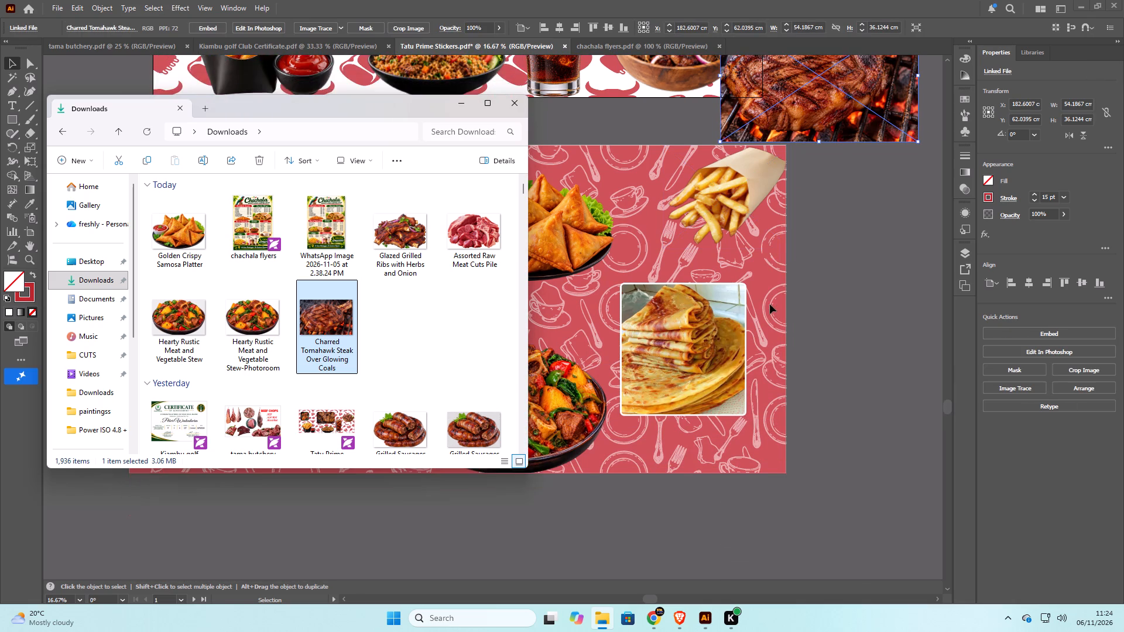
scroll(770, 304, "up", 2)
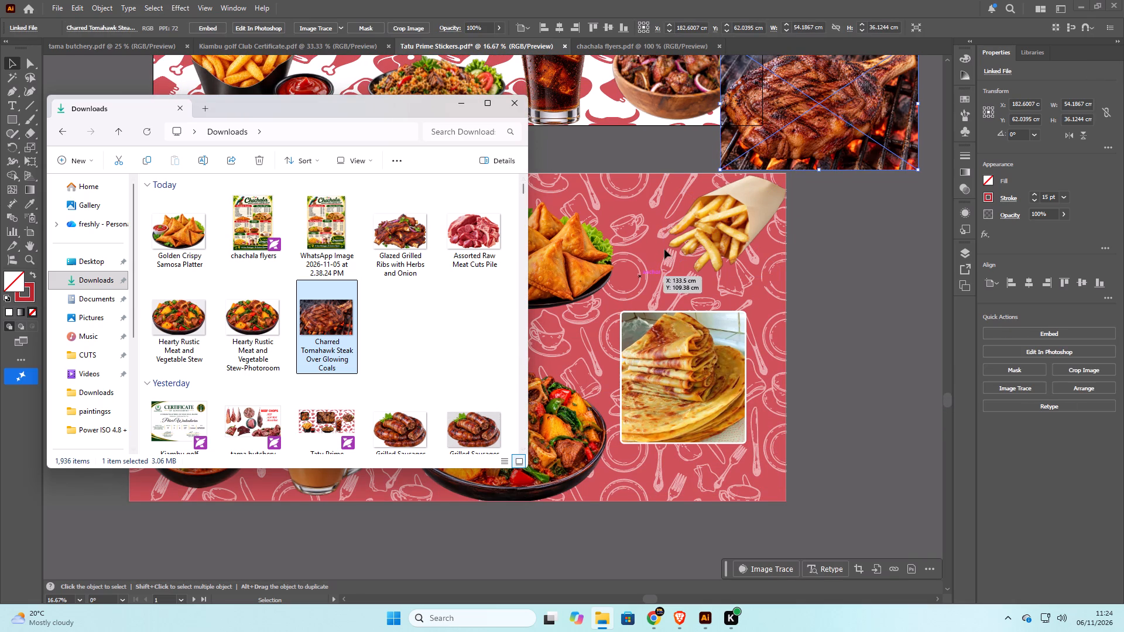
left_click(650, 249)
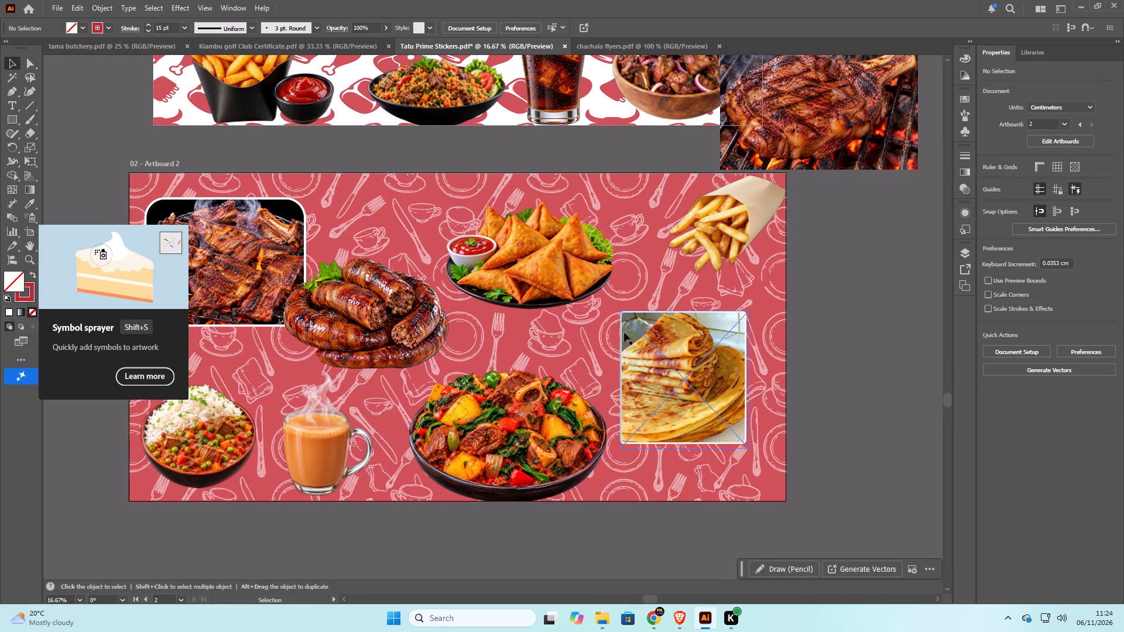
scroll(618, 305, "up", 17)
scroll(605, 305, "down", 8)
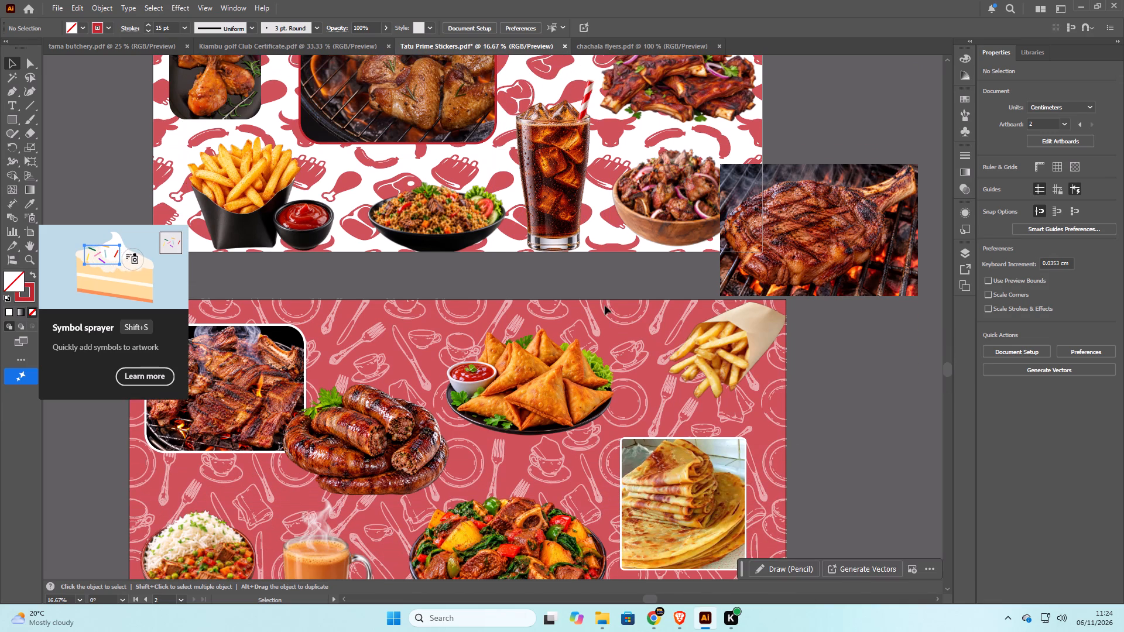
left_click(593, 562)
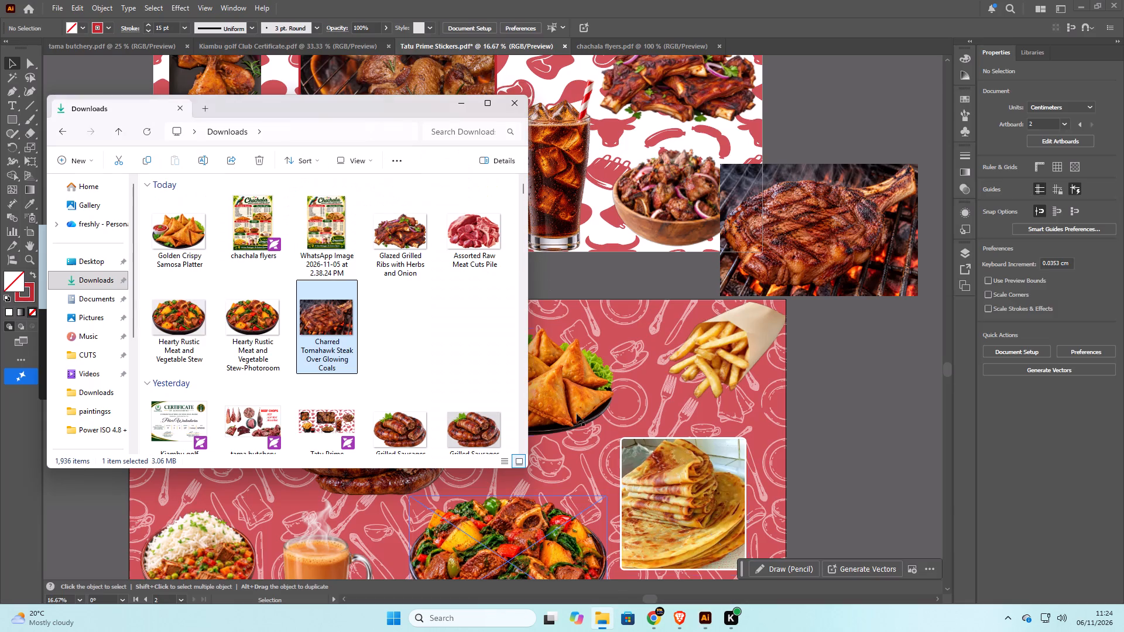
left_click(461, 246)
left_click_drag(461, 237, 865, 362)
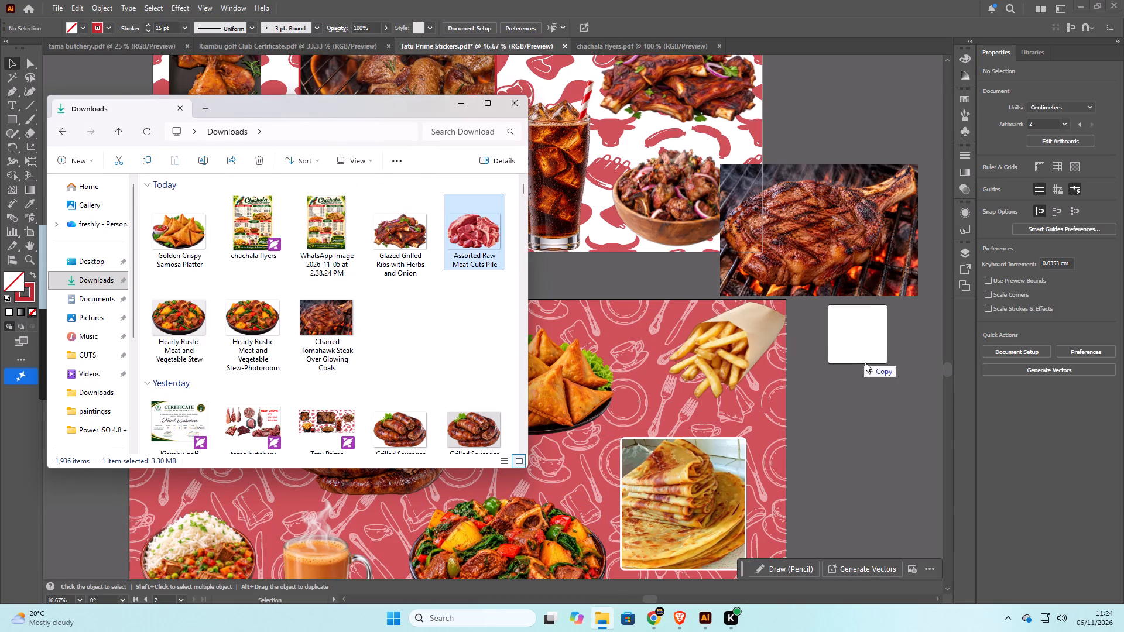
left_click_drag(865, 362, 848, 403)
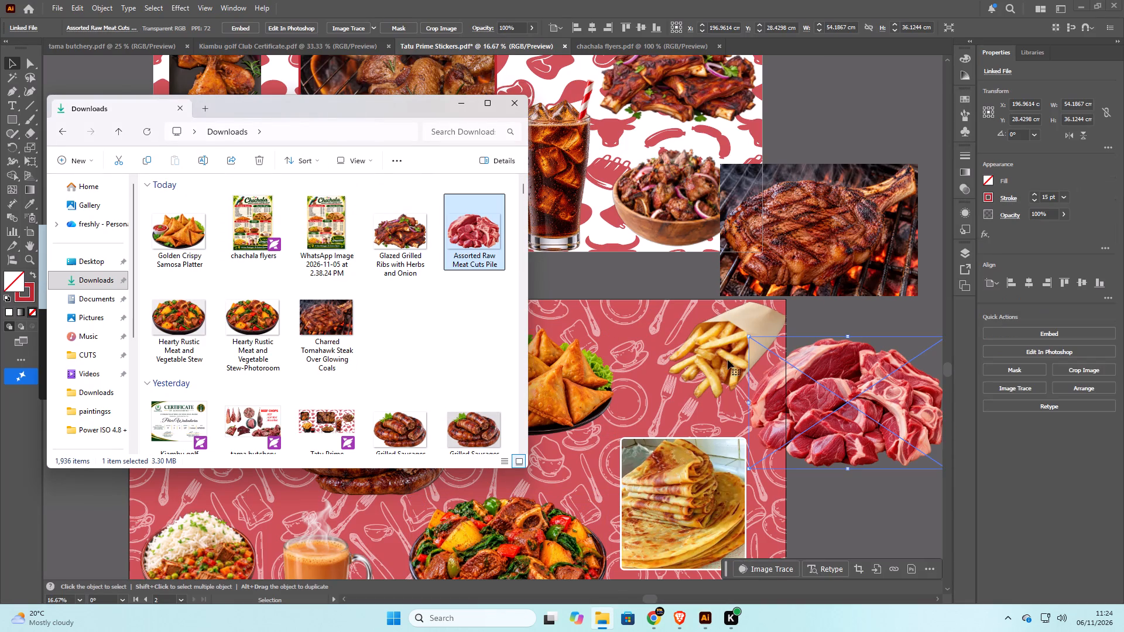
Delete the picture of fries in a paper cone from the upper-right corner of Artboard 2.
scroll(792, 519, "down", 5)
scroll(832, 403, "down", 3)
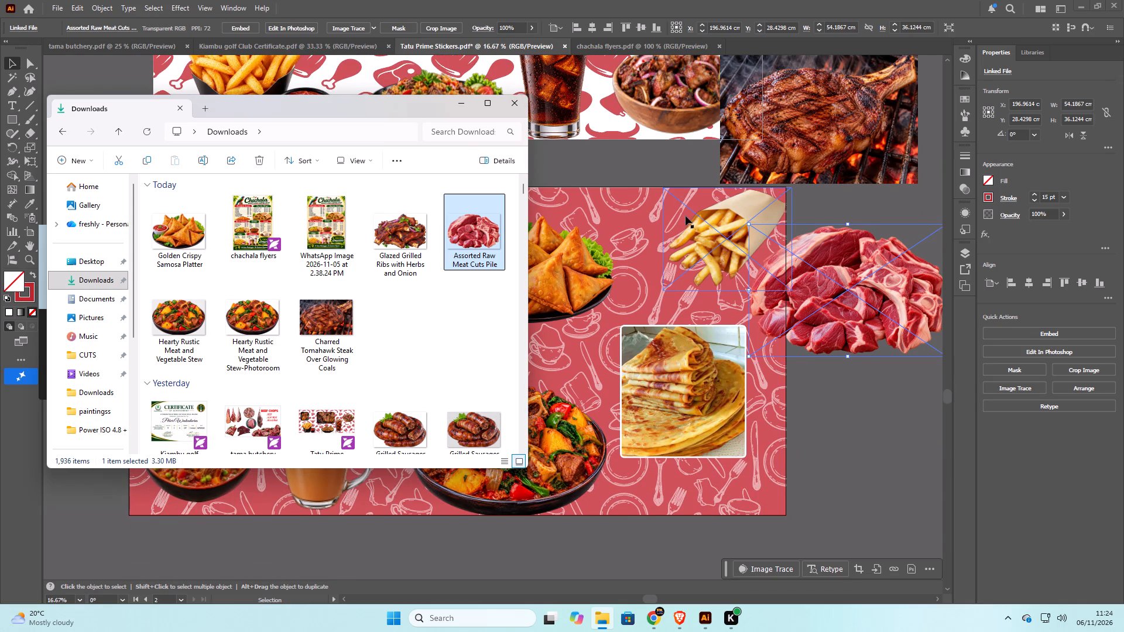
left_click(686, 216)
key("Delete")
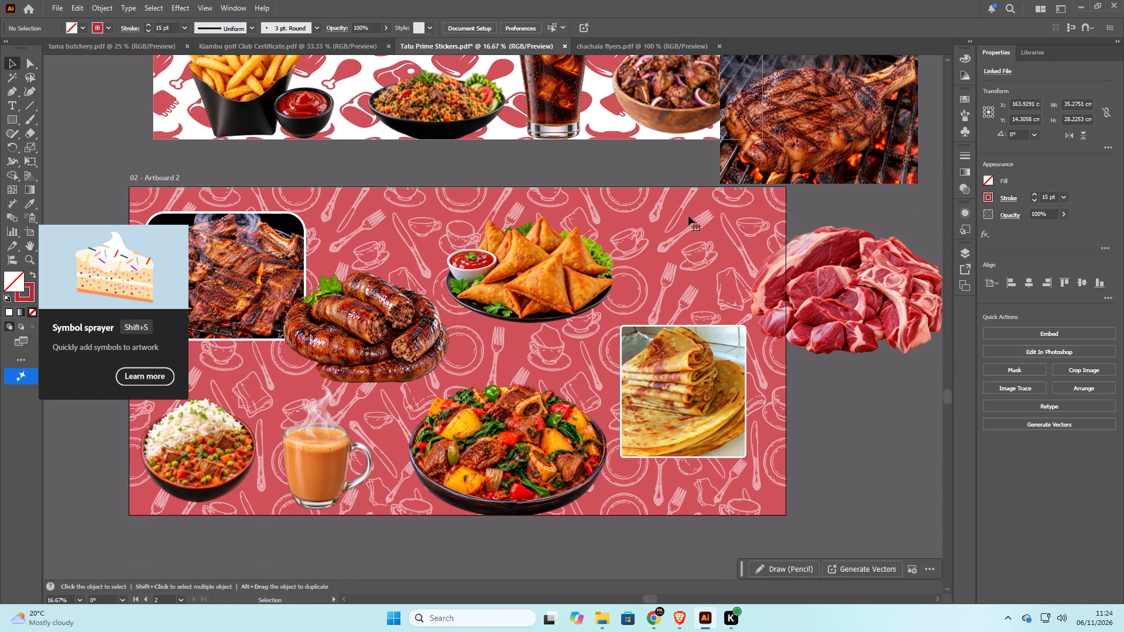
Move the raw meat picture into Artboard 2's upper-right corner and shrink it to about 43.1 cm wide by 29.4 cm high.
left_click_drag(835, 299, 684, 256)
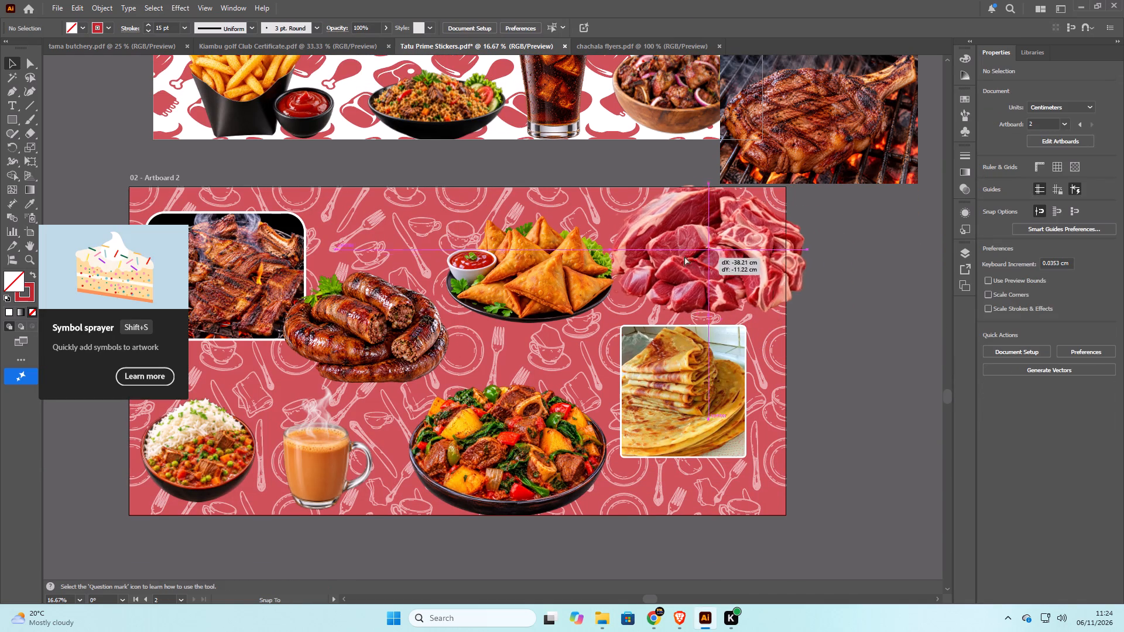
left_click_drag(684, 256, 683, 255)
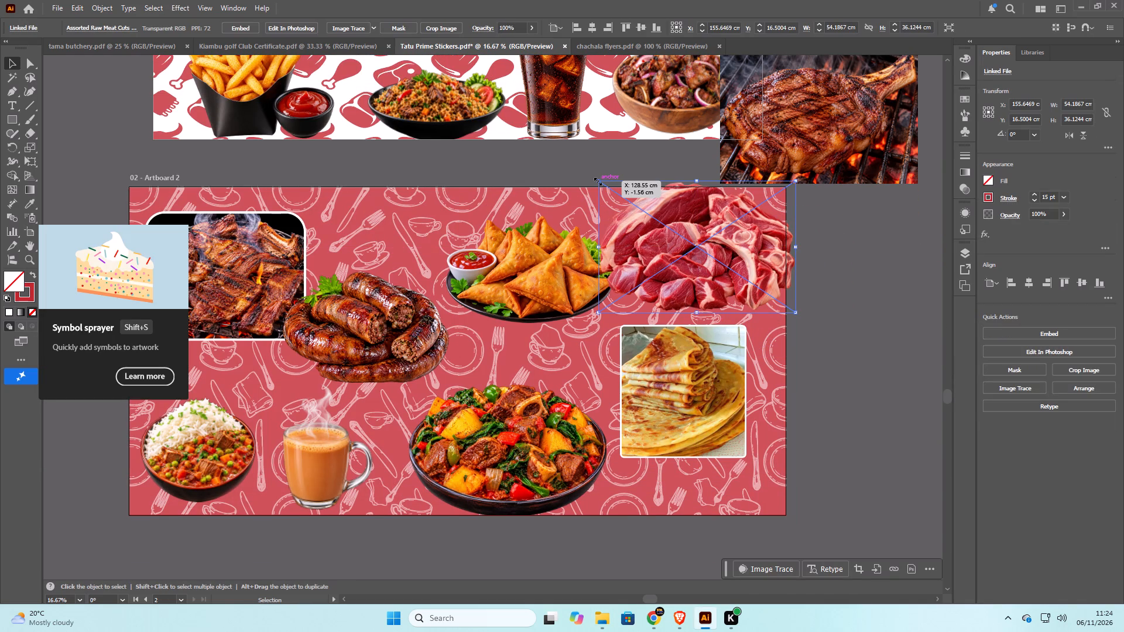
left_click_drag(597, 180, 639, 204)
left_click_drag(739, 287, 708, 265)
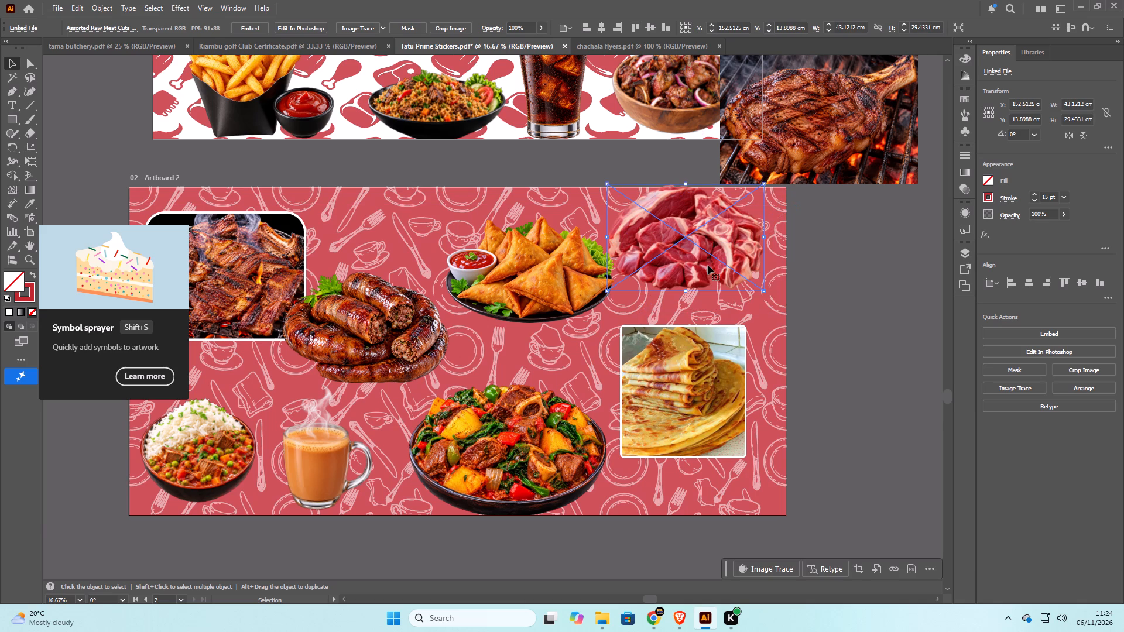
Swap the samosa and raw meat pictures, putting the samosas above the chapati picture and the raw meat at Artboard 2's upper middle.
left_click(703, 236)
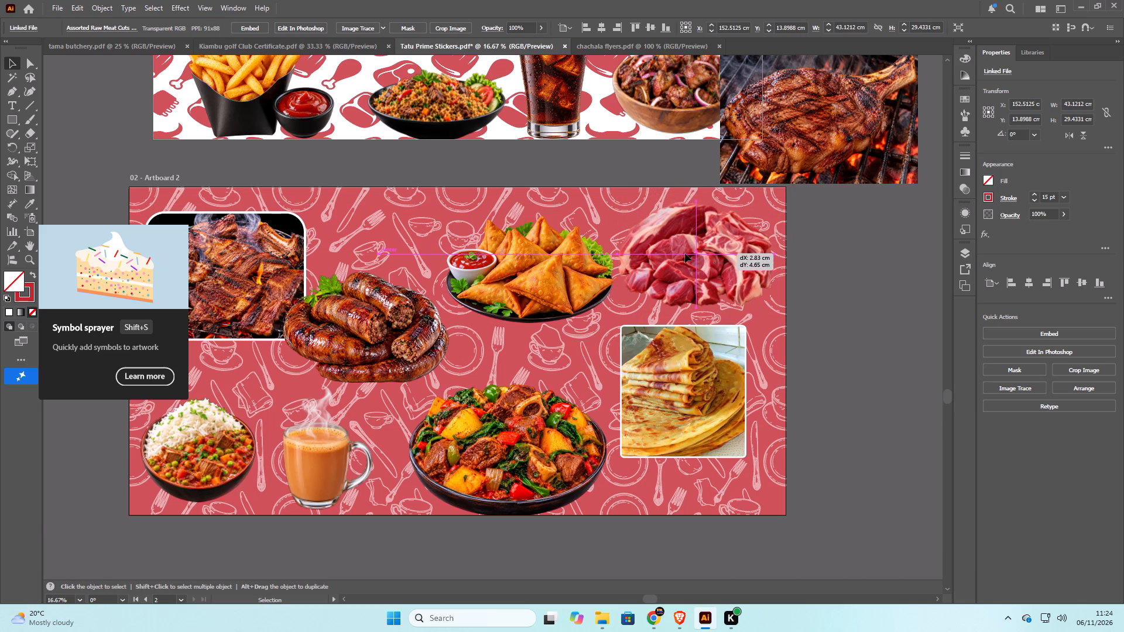
left_click_drag(593, 257, 592, 228)
left_click_drag(688, 241, 631, 293)
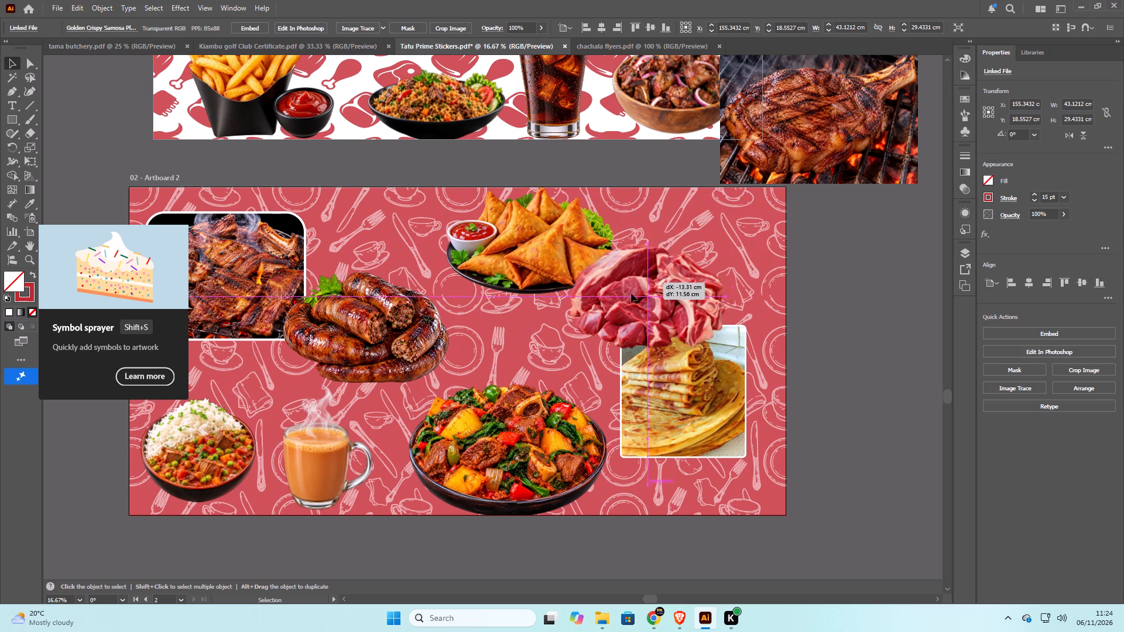
left_click_drag(631, 293, 516, 314)
left_click_drag(525, 258, 690, 267)
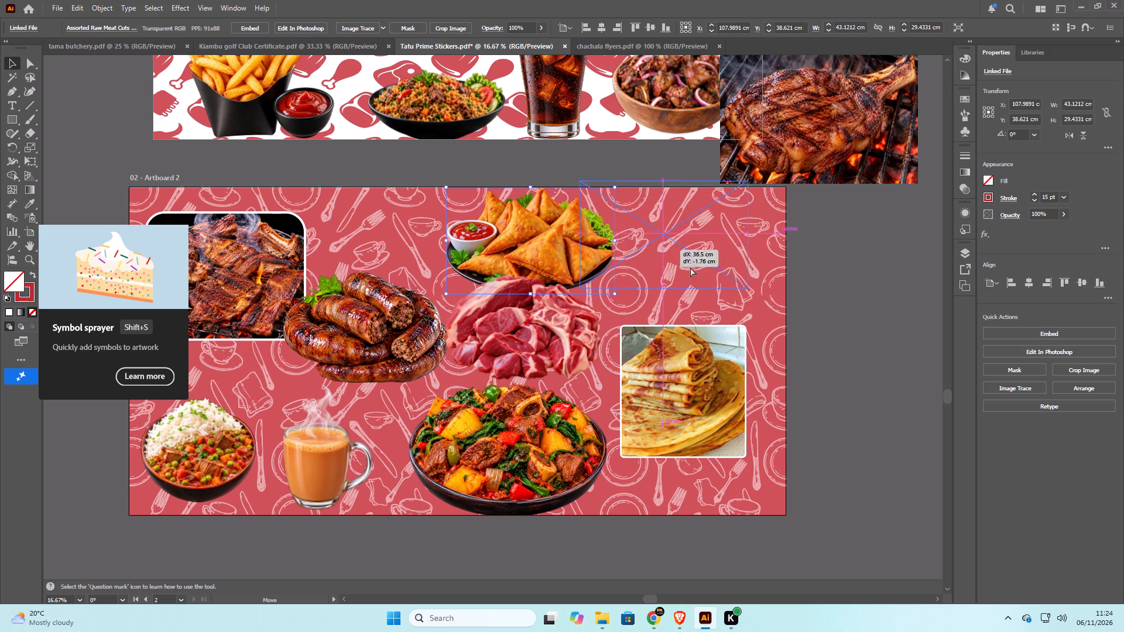
left_click_drag(690, 267, 687, 266)
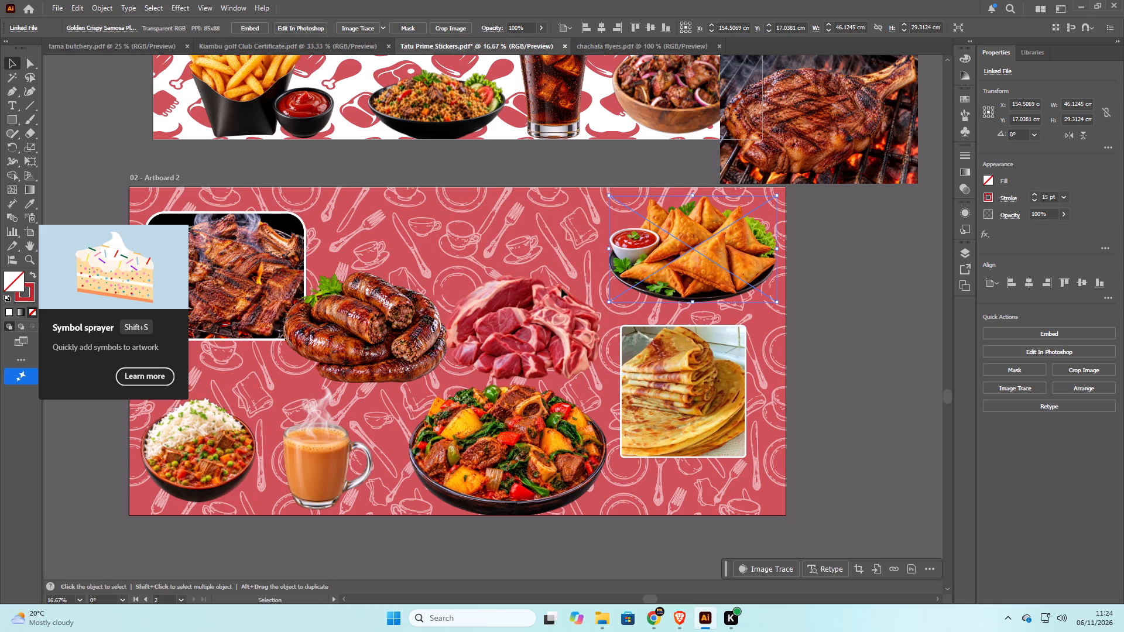
left_click_drag(549, 331, 547, 288)
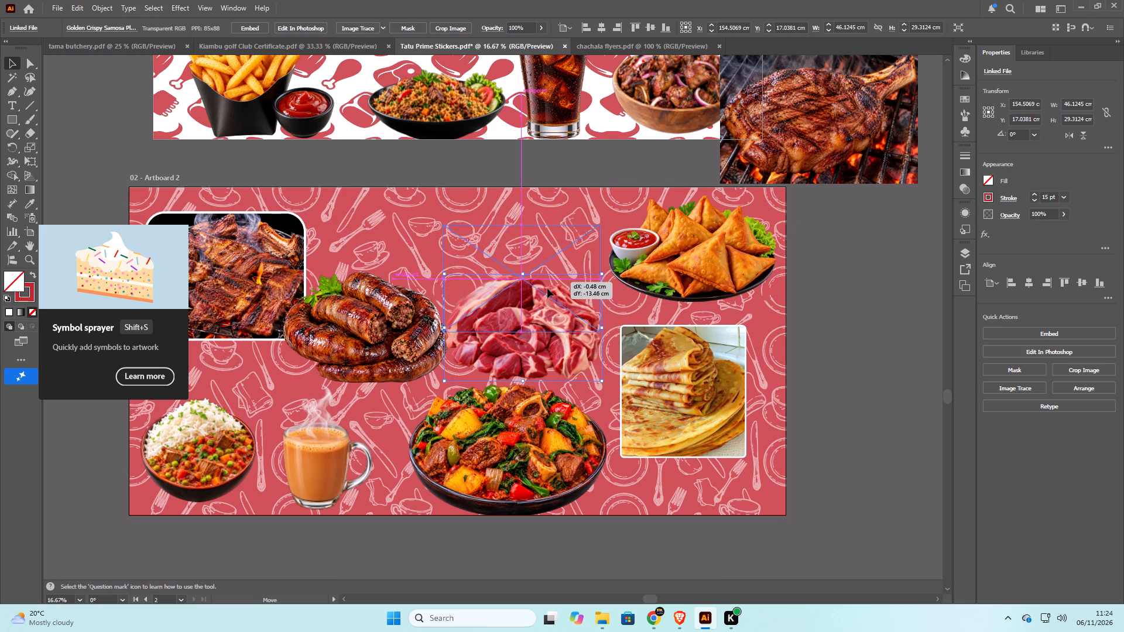
left_click_drag(547, 288, 547, 295)
left_click_drag(547, 295, 535, 266)
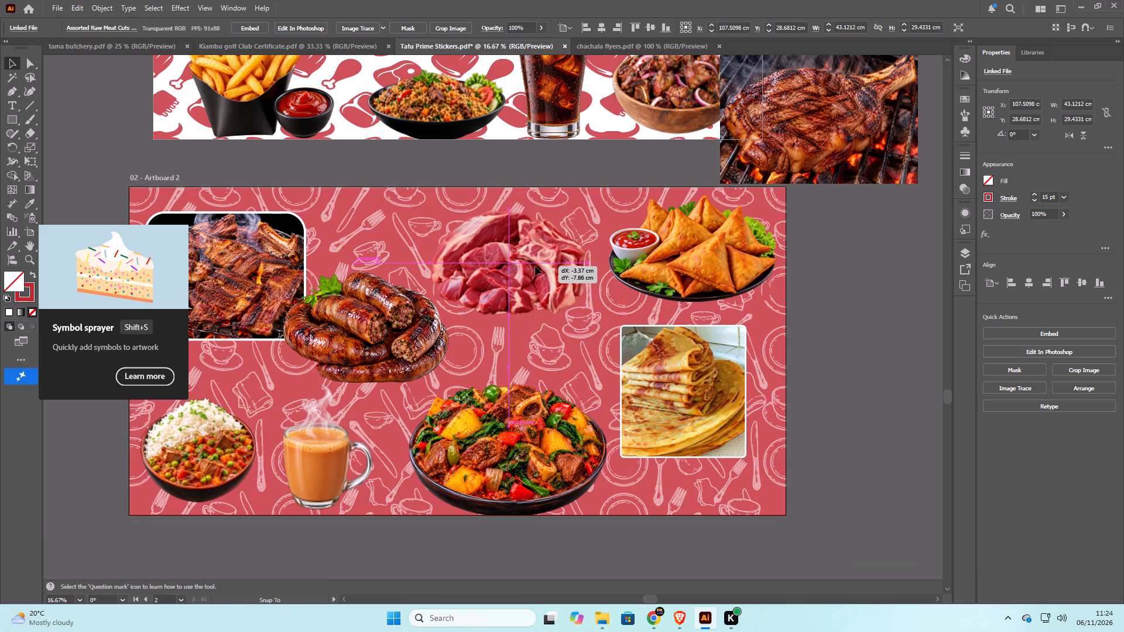
left_click_drag(535, 266, 534, 266)
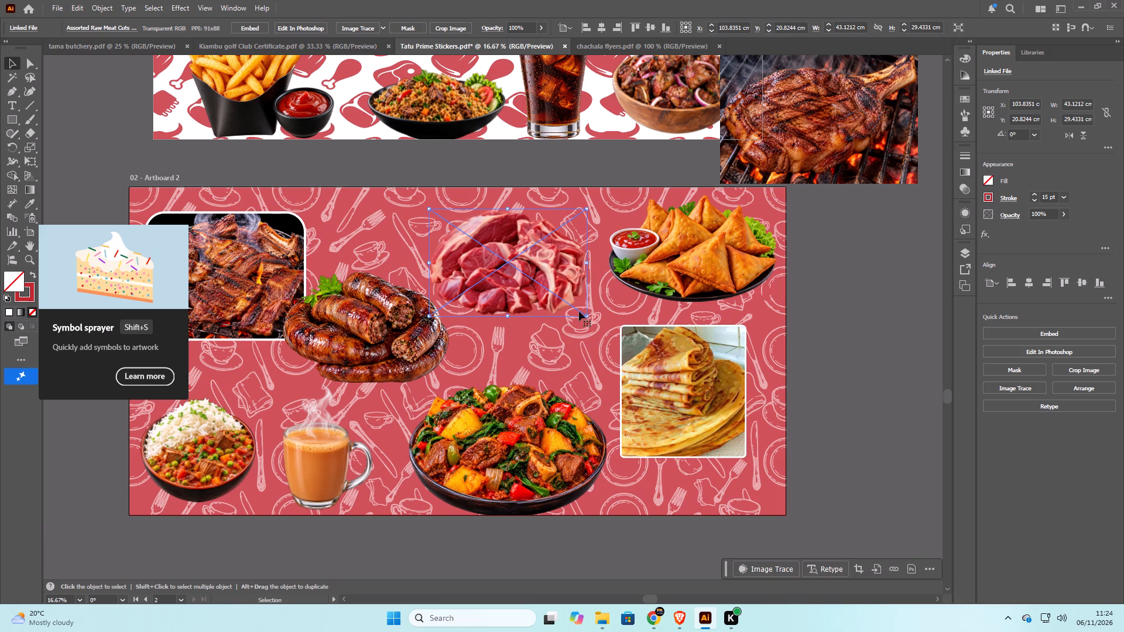
Enlarge the raw meat picture to about 53.2 cm wide by 34.4 cm high and nudge it slightly upward.
left_click_drag(588, 318, 597, 333)
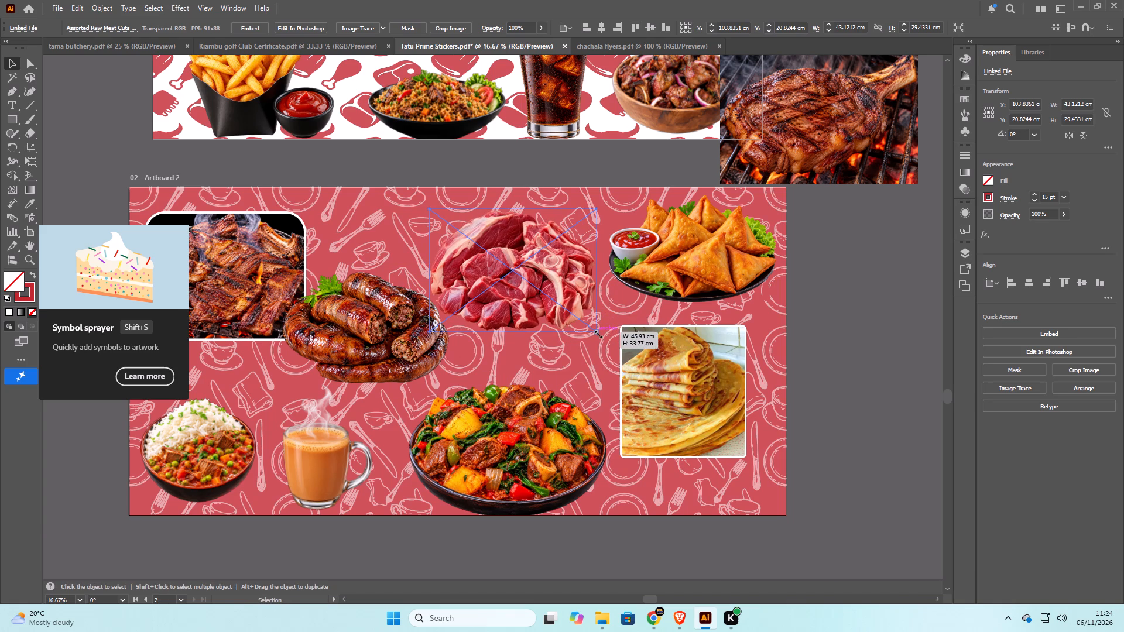
left_click_drag(597, 333, 606, 333)
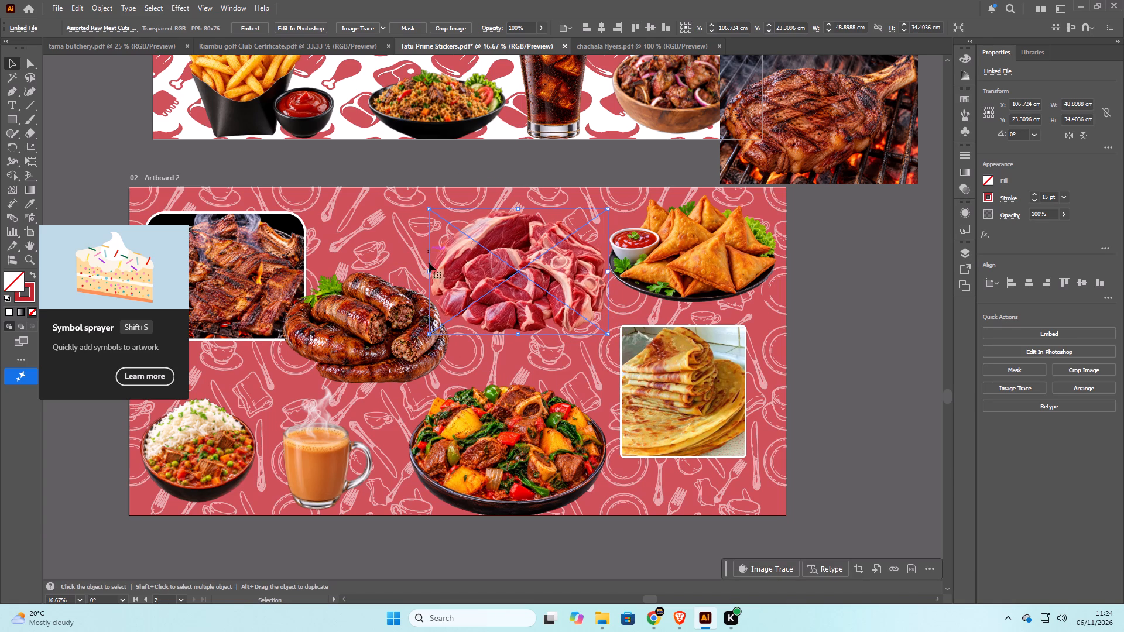
left_click_drag(430, 273, 413, 273)
left_click_drag(508, 286, 507, 277)
key("ctrl+equal")
key("ctrl+equal")
key("ctrl+equal")
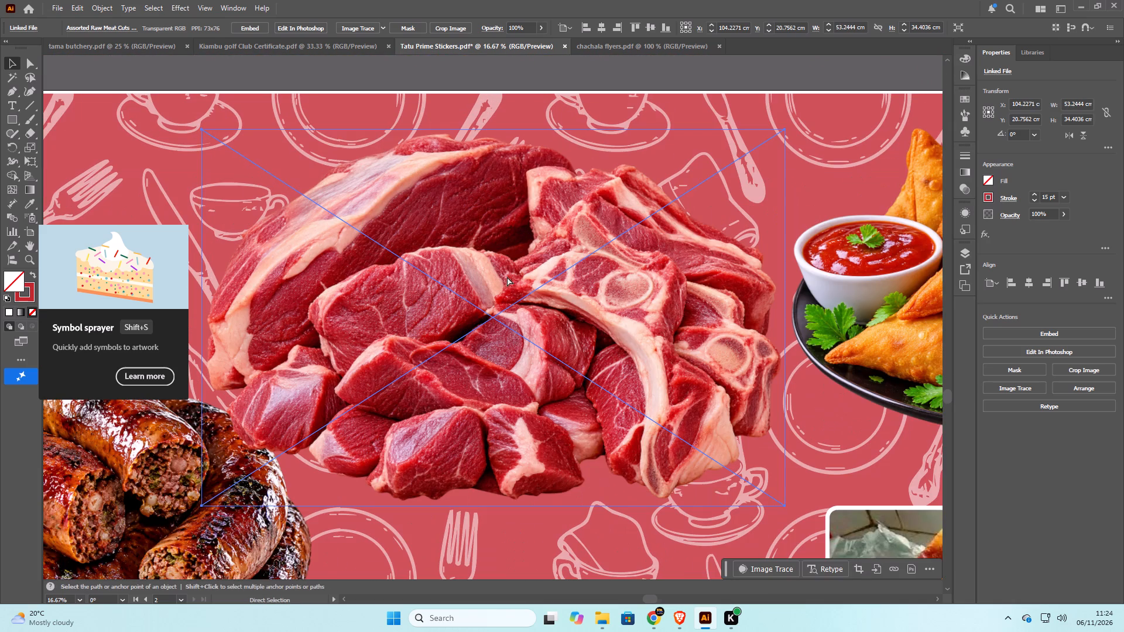
Move the raw meat picture from Artboard 2 to above the cola glass on Artboard 1 and shrink it to about 36.8 by 23.5 cm.
key("ctrl+equal")
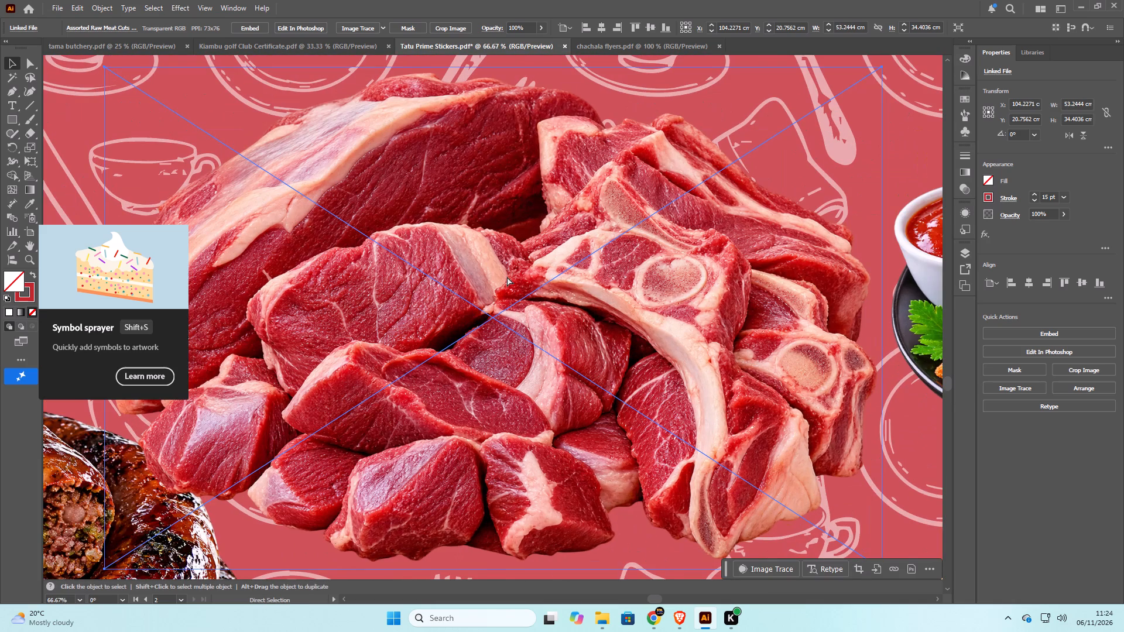
key("ctrl+equal")
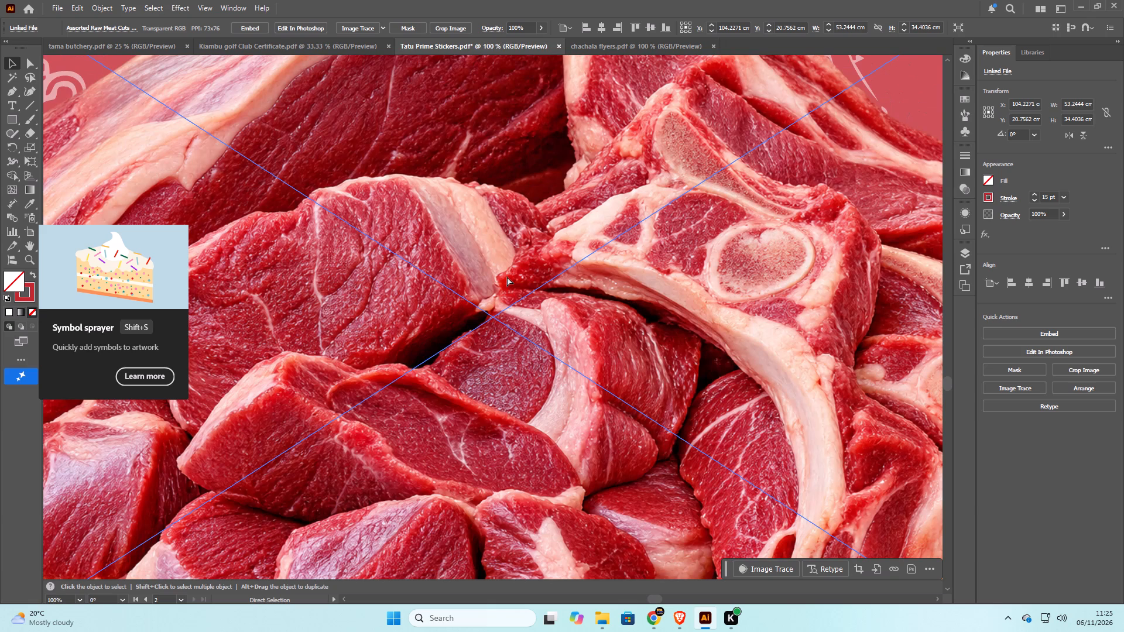
key("ctrl+minus")
key("ctrl+minus")
key("ctrl+minus")
key("ctrl+minus")
key("ctrl+minus")
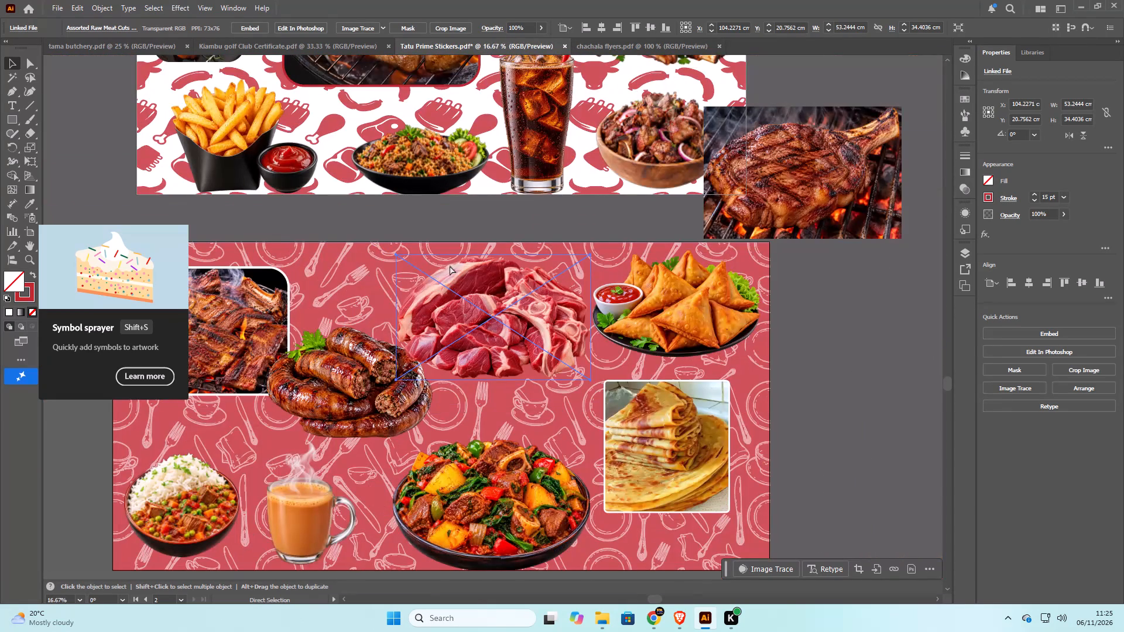
scroll(349, 320, "up", 12)
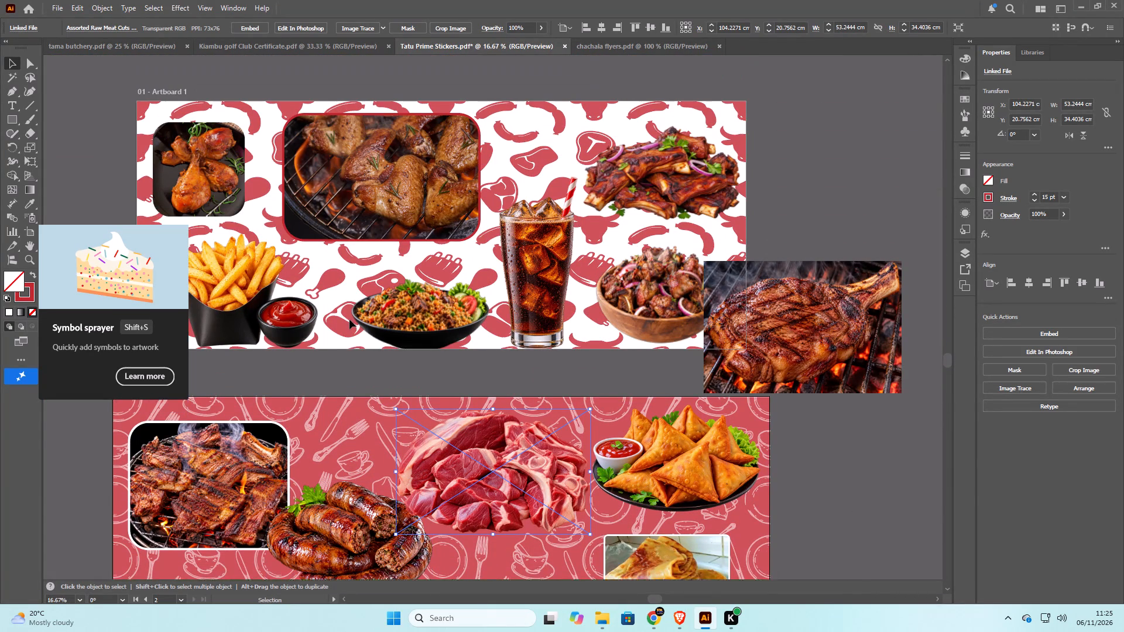
left_click_drag(513, 510, 547, 166)
left_click_drag(431, 78, 490, 119)
Shrink Artboard 1's glazed ribs picture to about 32.2 cm wide by 19.0 cm high and place it just above the meat bowl.
left_click(680, 198)
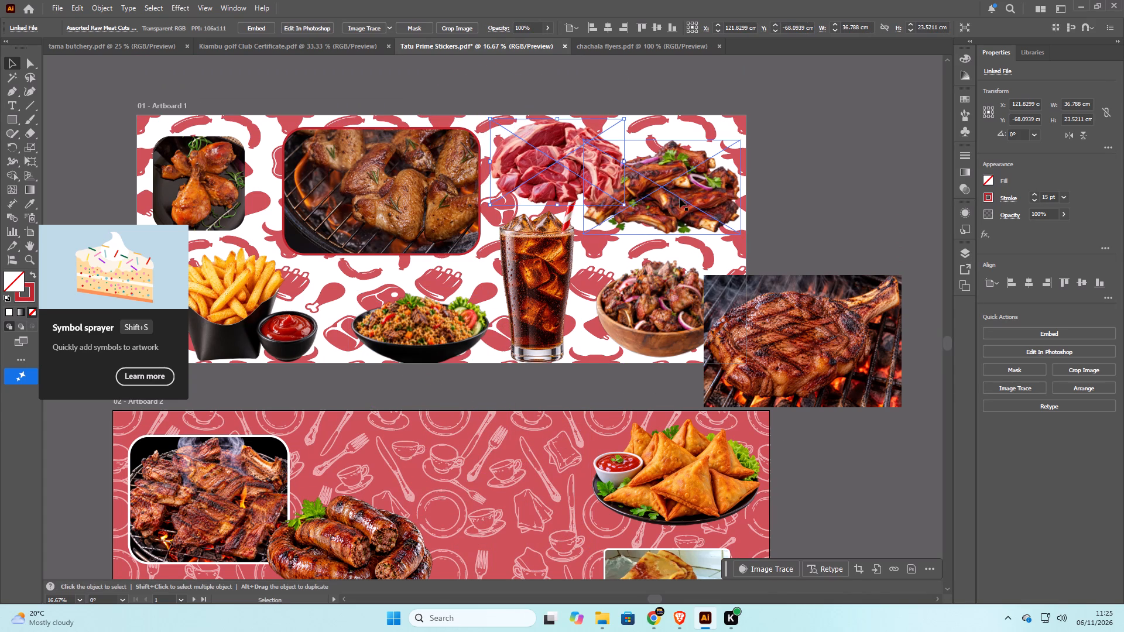
left_click_drag(584, 140, 623, 164)
left_click_drag(671, 200, 663, 214)
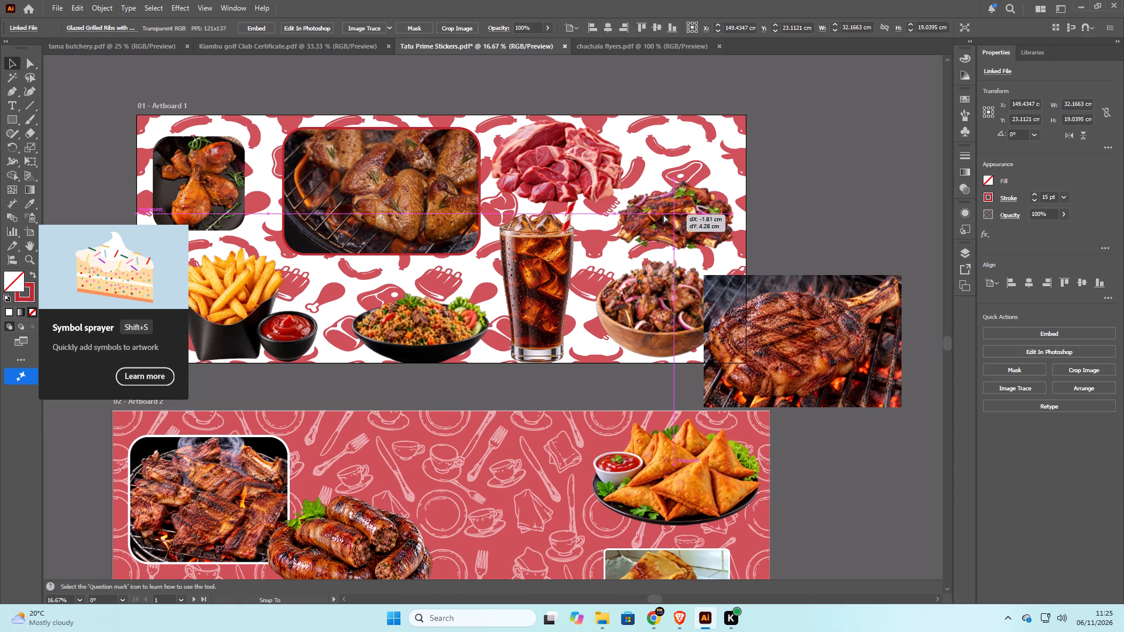
left_click_drag(663, 214, 653, 228)
Enlarge the raw meat picture on Artboard 1 to about 38.3 cm wide by 24.4 cm high.
left_click(574, 162)
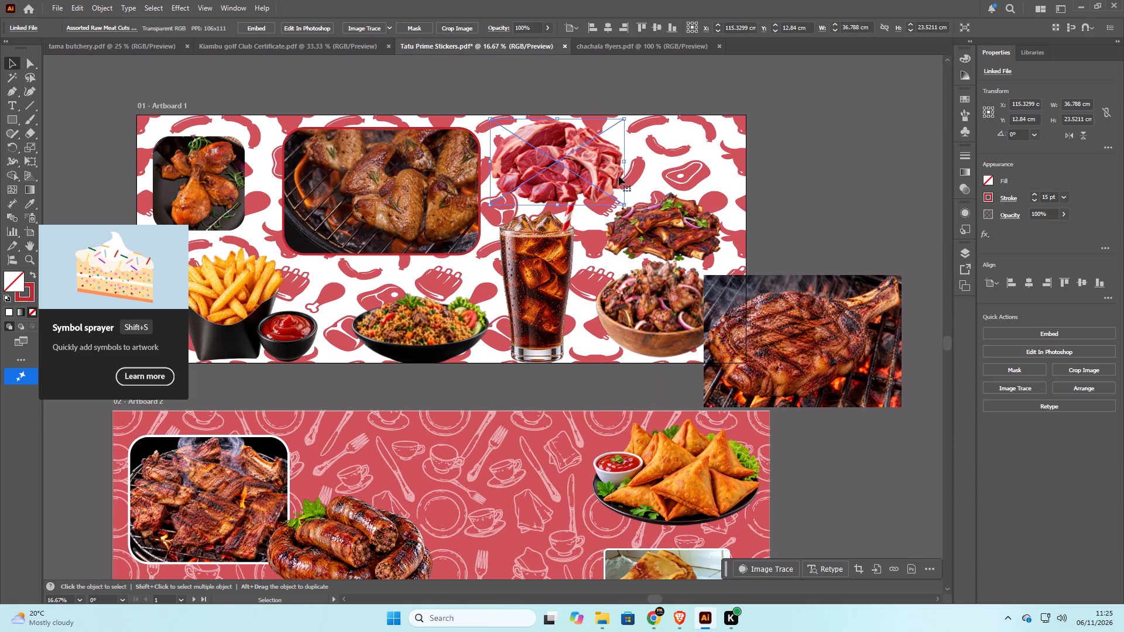
left_click_drag(623, 202, 630, 208)
Move the ribs picture into Artboard 1's upper-right corner and place the raw meat between it and the meat bowl.
left_click_drag(678, 249, 696, 220)
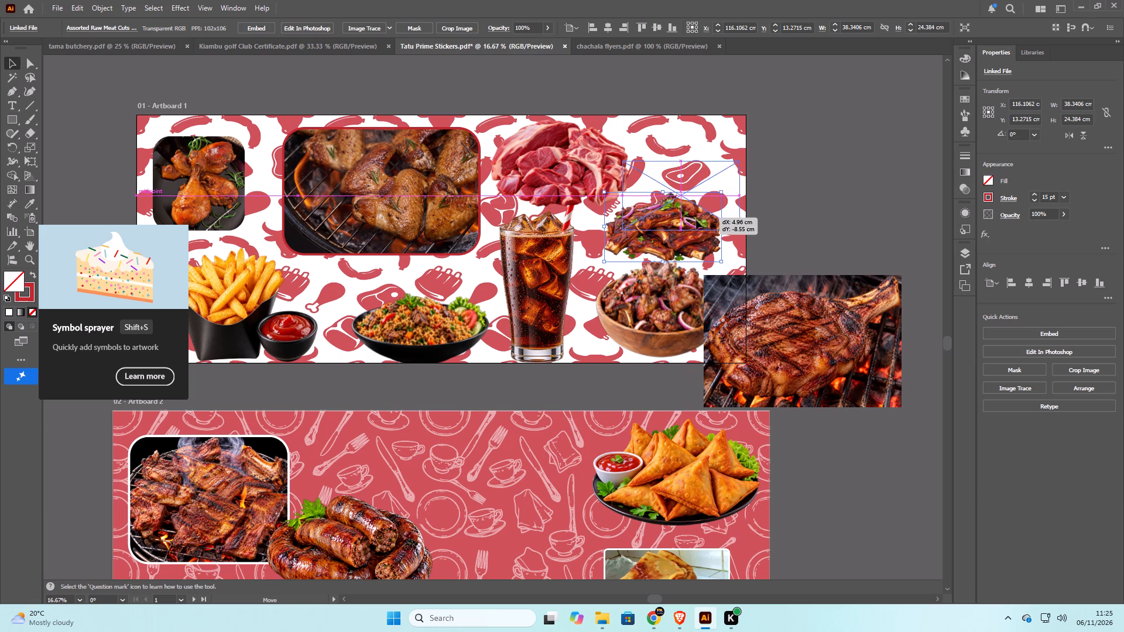
left_click_drag(696, 220, 704, 170)
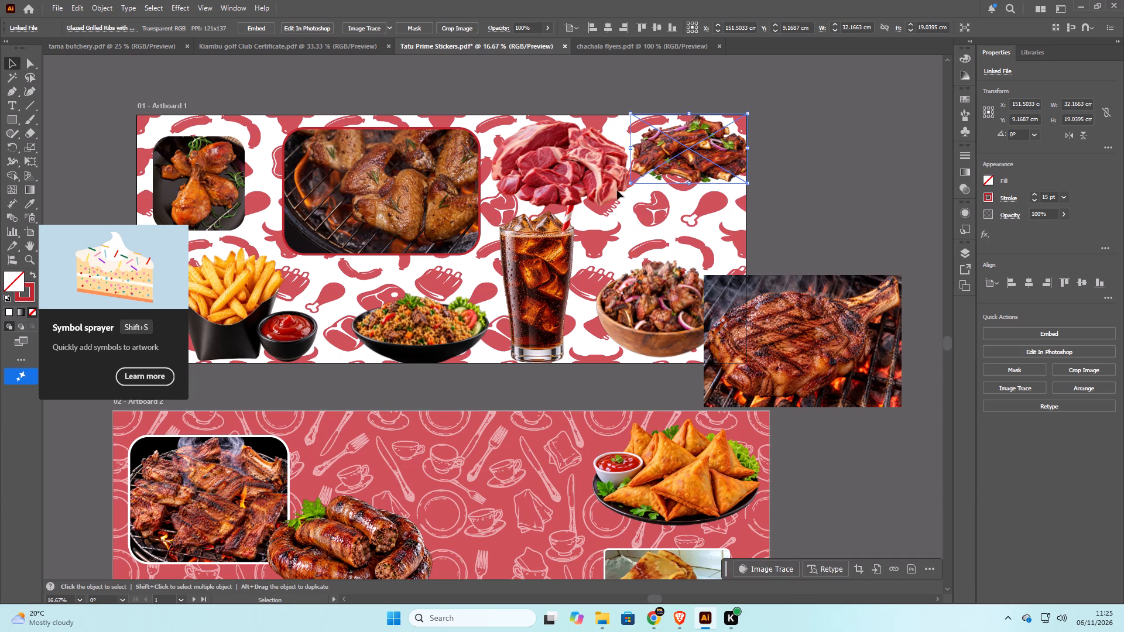
left_click_drag(573, 184, 670, 245)
Move the cola glass on Artboard 1 about 11.5 cm up and 2 cm to the left.
left_click(553, 279)
left_click_drag(551, 279, 544, 235)
left_click(544, 235)
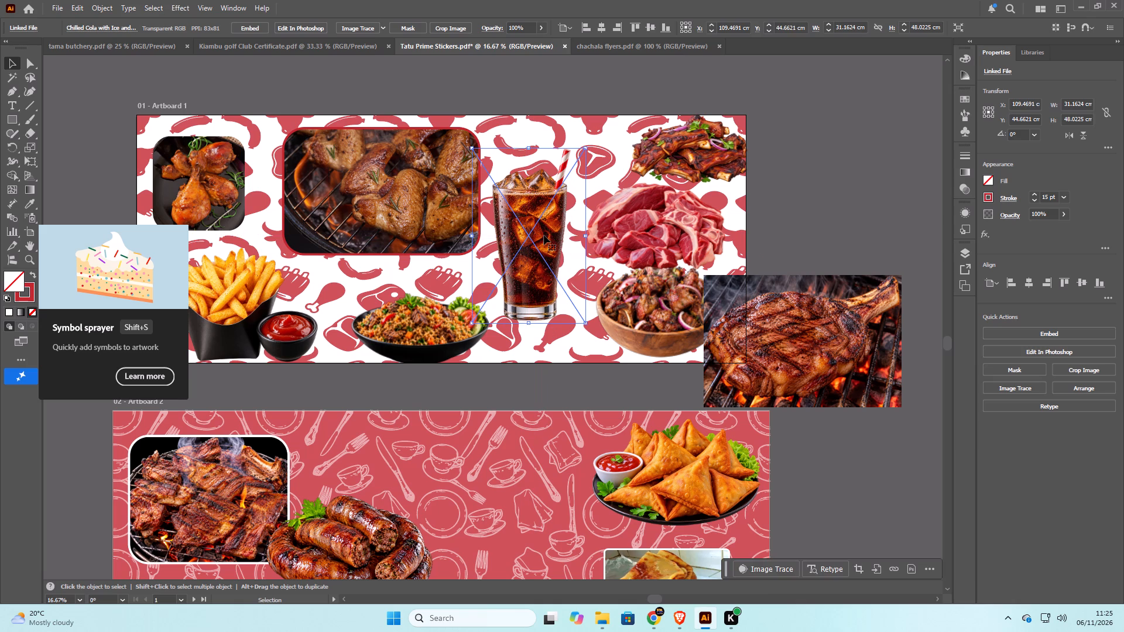
Move the grilled meat bowl left along Artboard 1's lower edge until it overlaps the base of the cola glass.
left_click_drag(651, 319, 607, 324)
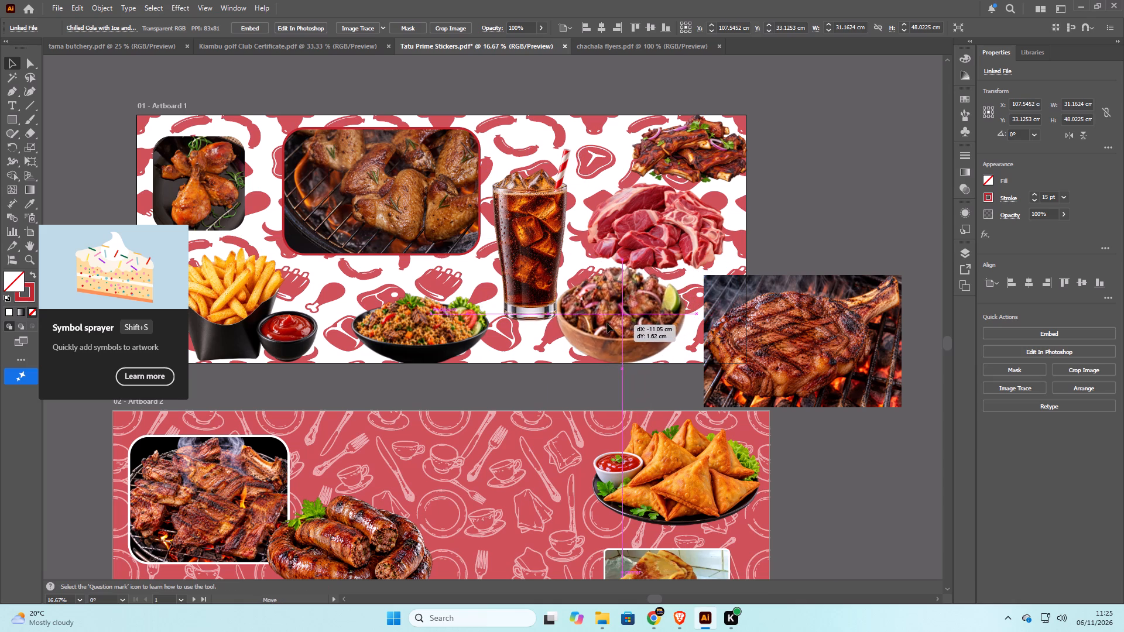
left_click_drag(607, 324, 610, 324)
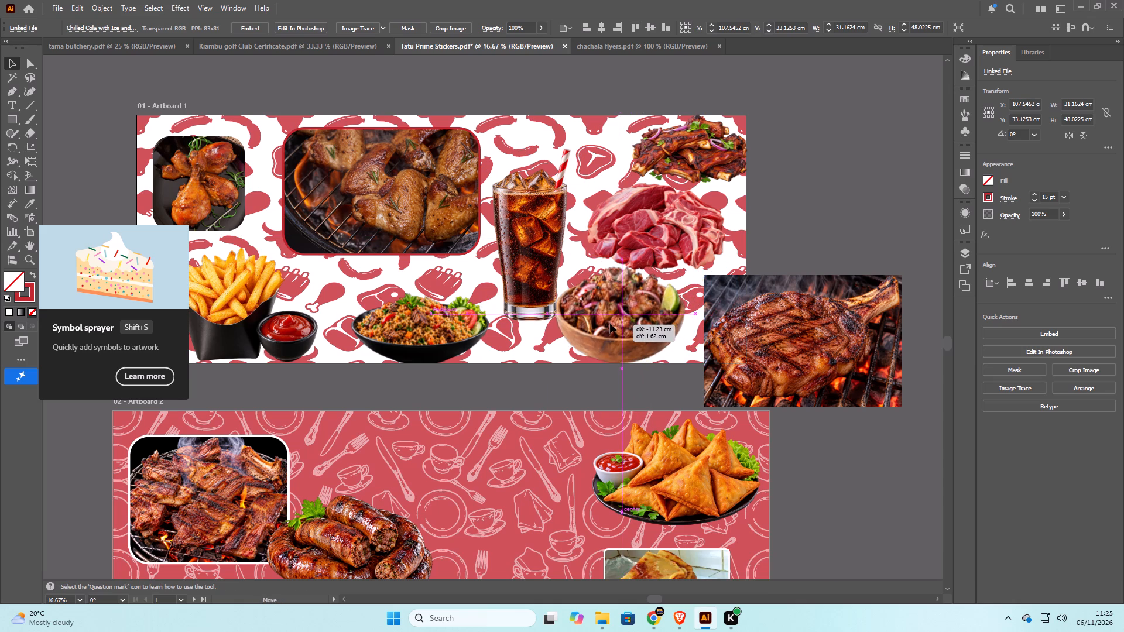
left_click_drag(610, 324, 612, 324)
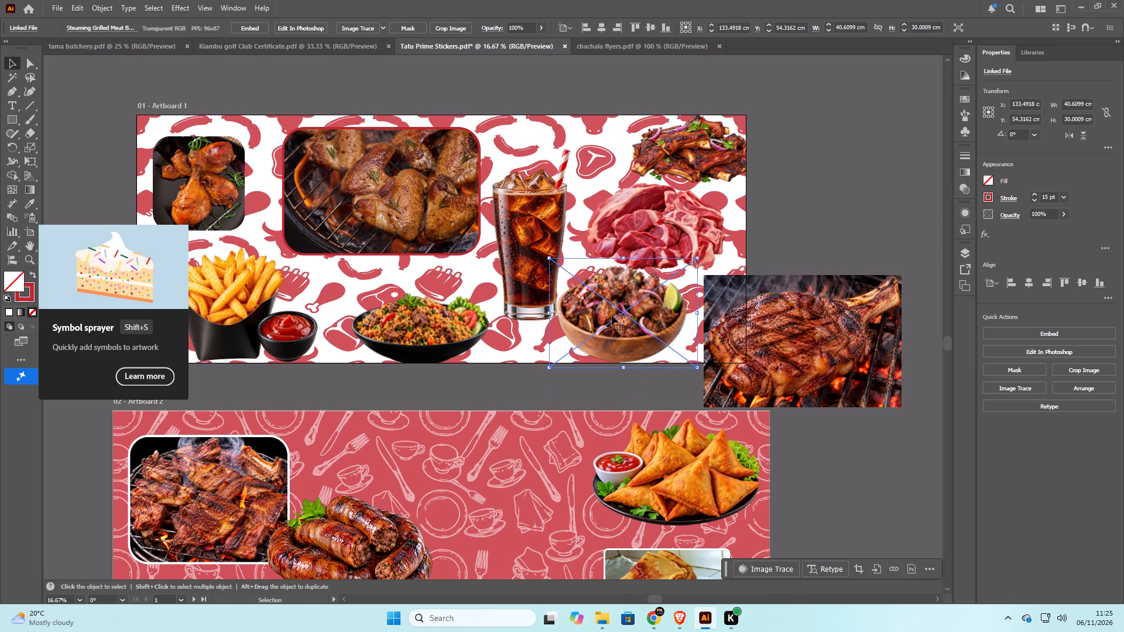
key("Down")
key("Down")
key("Down")
key("Down")
key("Down")
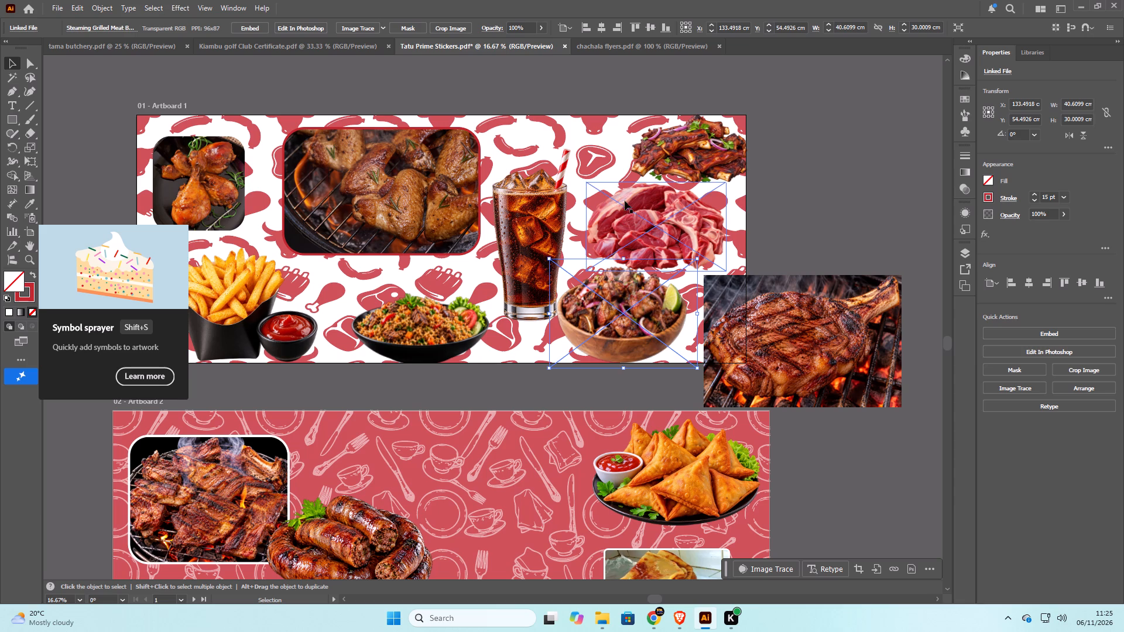
left_click(671, 215)
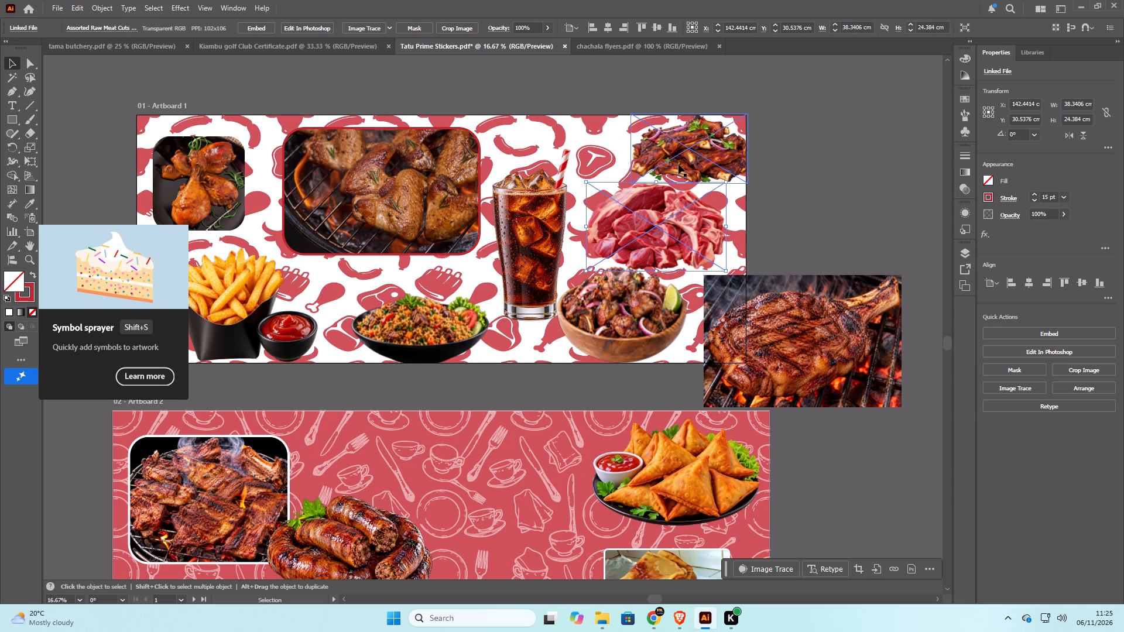
left_click_drag(627, 324, 597, 324)
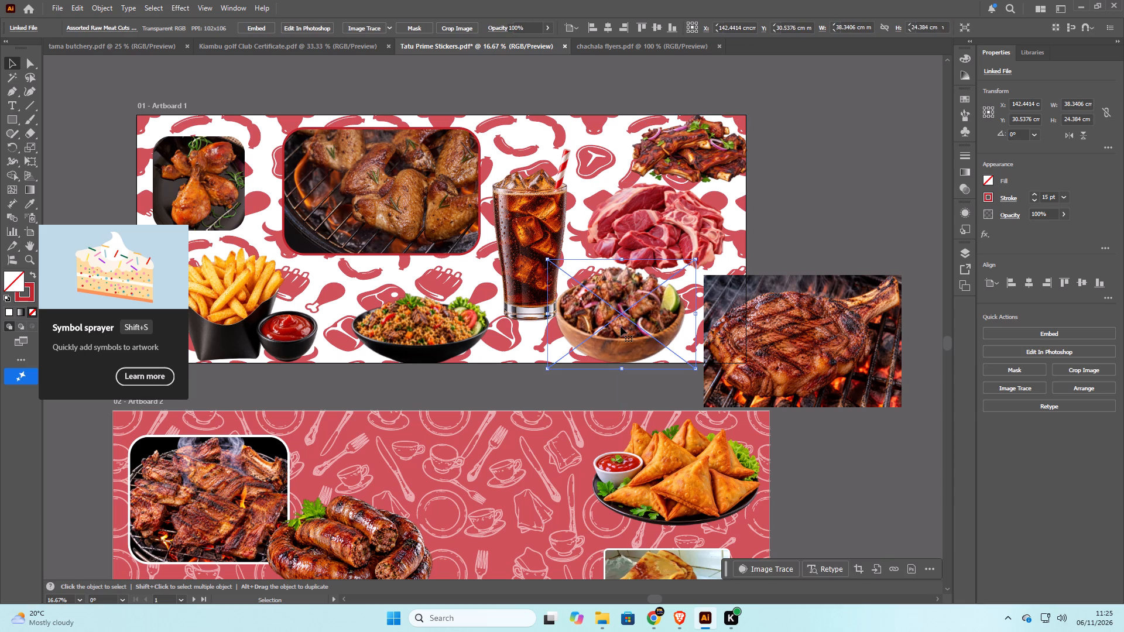
left_click_drag(621, 327, 596, 327)
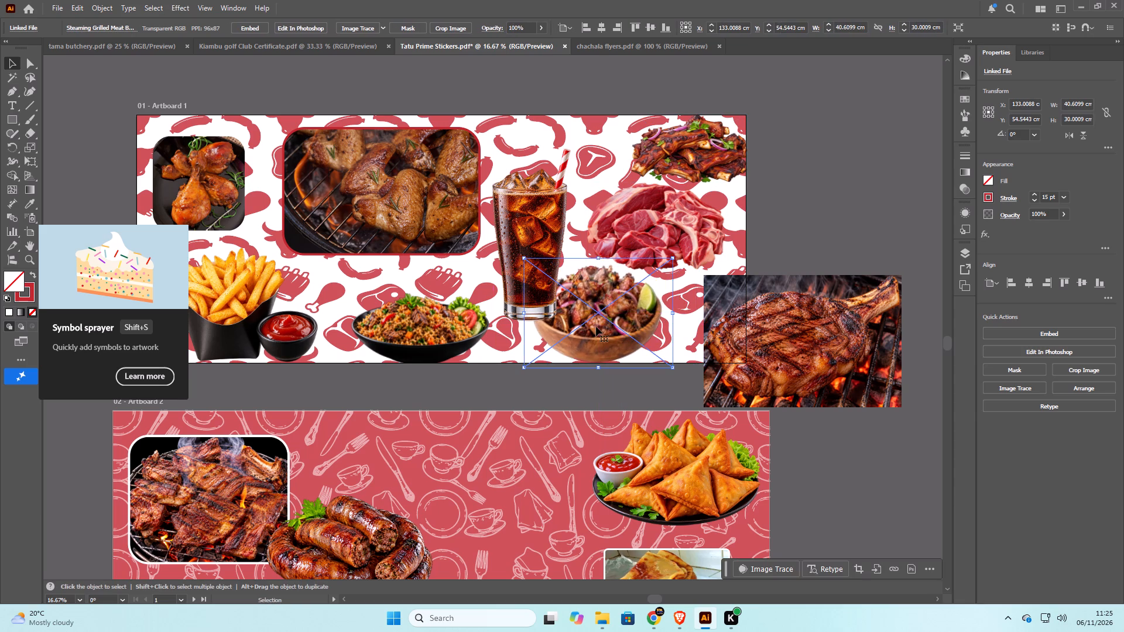
Bring the grilled meat bowl to the front and shift it about 4 cm further left over the cola glass.
right_click(596, 327)
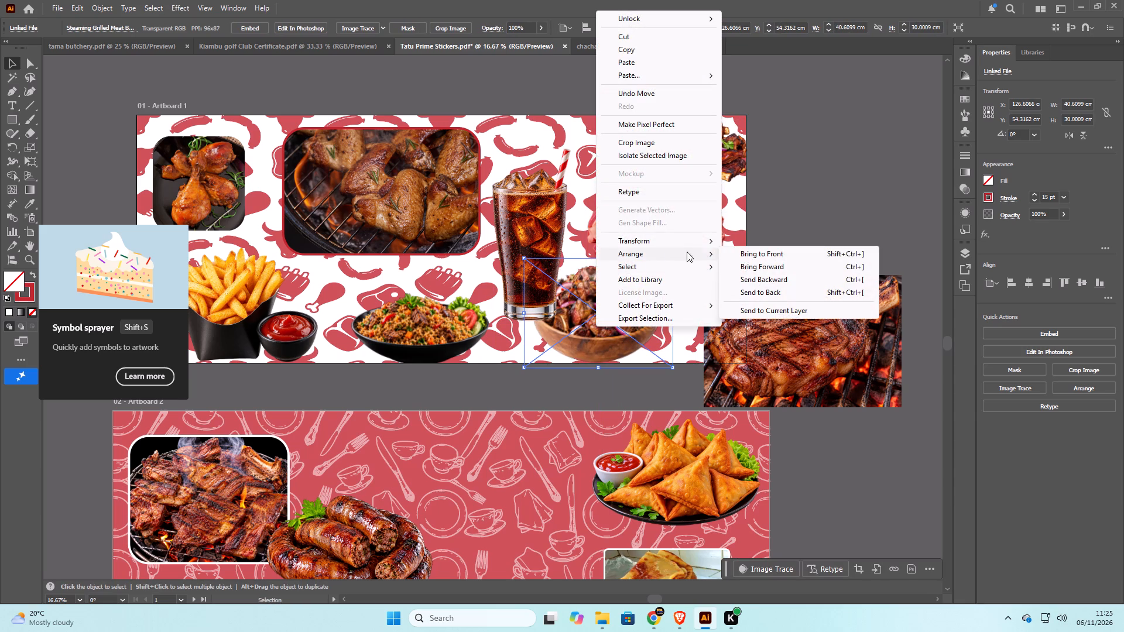
left_click(744, 269)
right_click(646, 286)
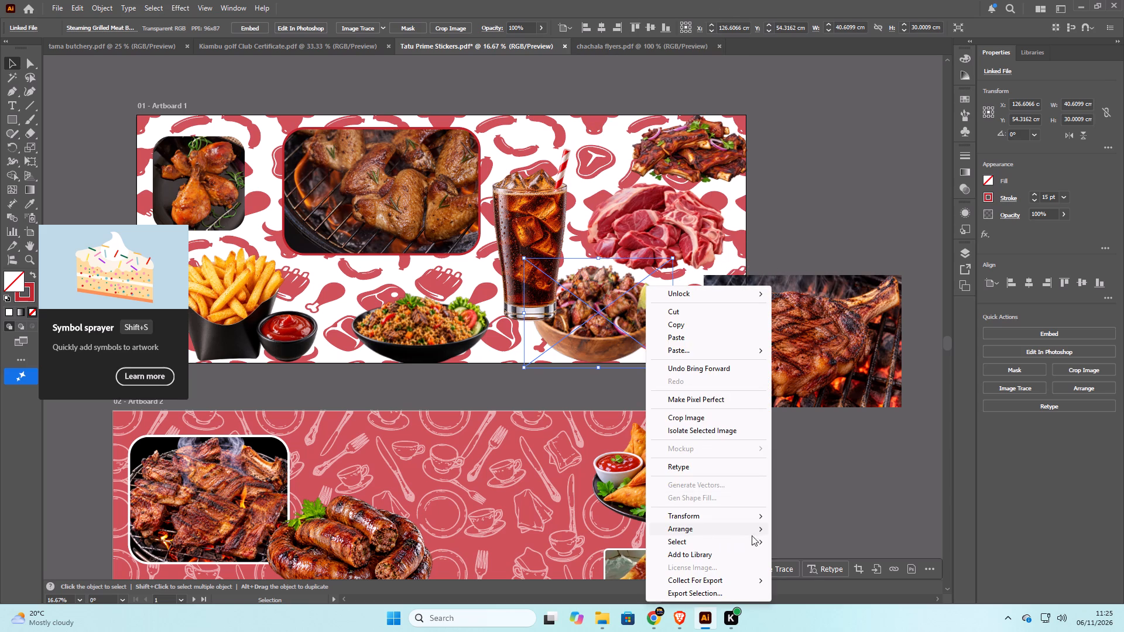
left_click(786, 526)
left_click_drag(633, 331, 618, 332)
Move the raw meat picture right and down beside Artboard 1's right edge, slightly behind the grilled meat bowl.
left_click_drag(654, 243, 671, 255)
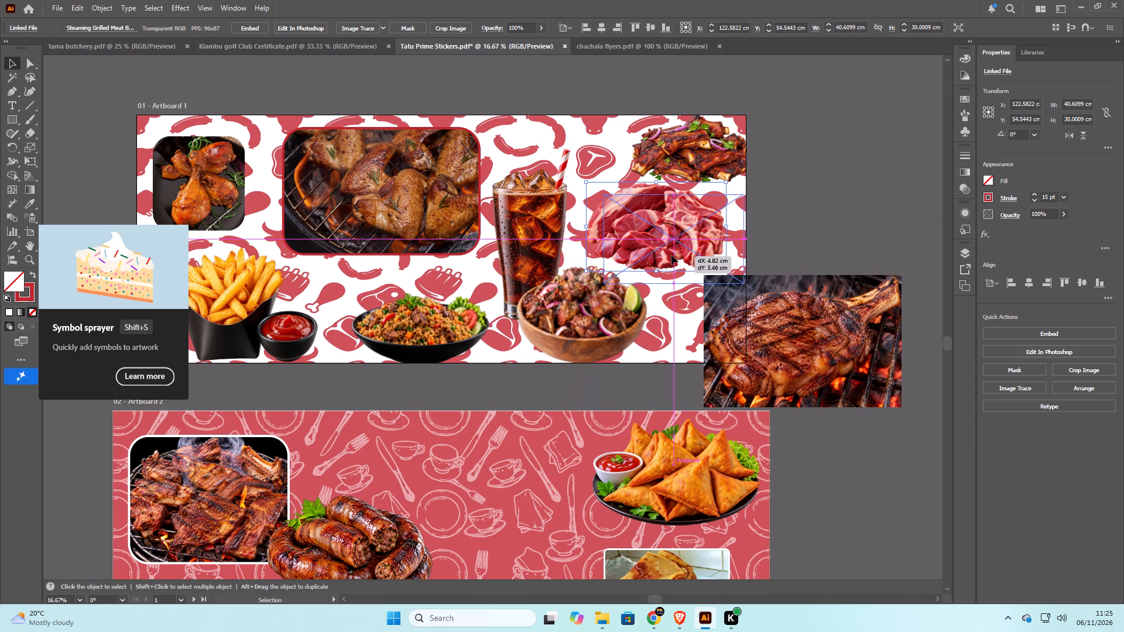
left_click_drag(671, 255, 680, 262)
left_click_drag(678, 256, 671, 253)
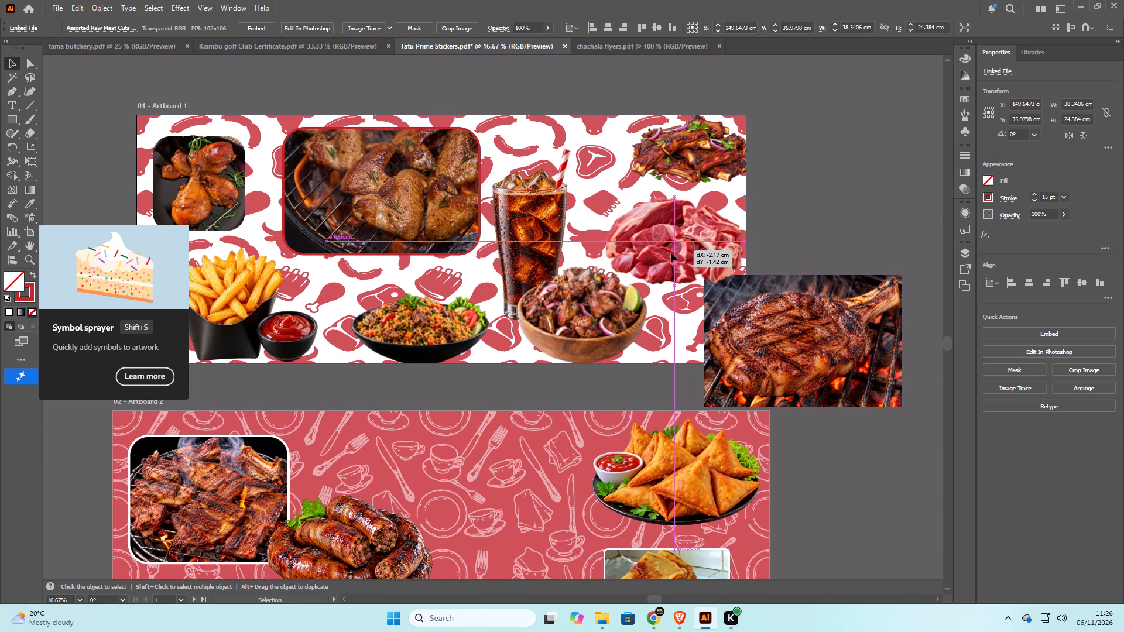
left_click_drag(671, 253, 666, 270)
Move the tomahawk steak picture right and down, clear of Artboard 1, and deselect it.
left_click(842, 349)
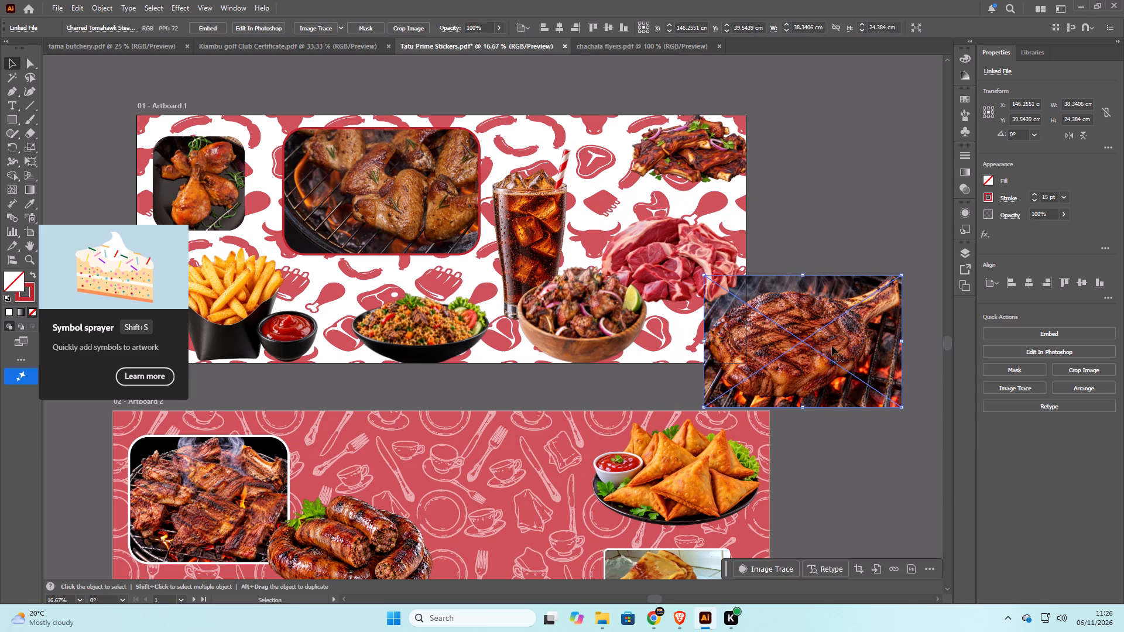
left_click_drag(830, 345, 869, 389)
scroll(687, 204, "down", 4)
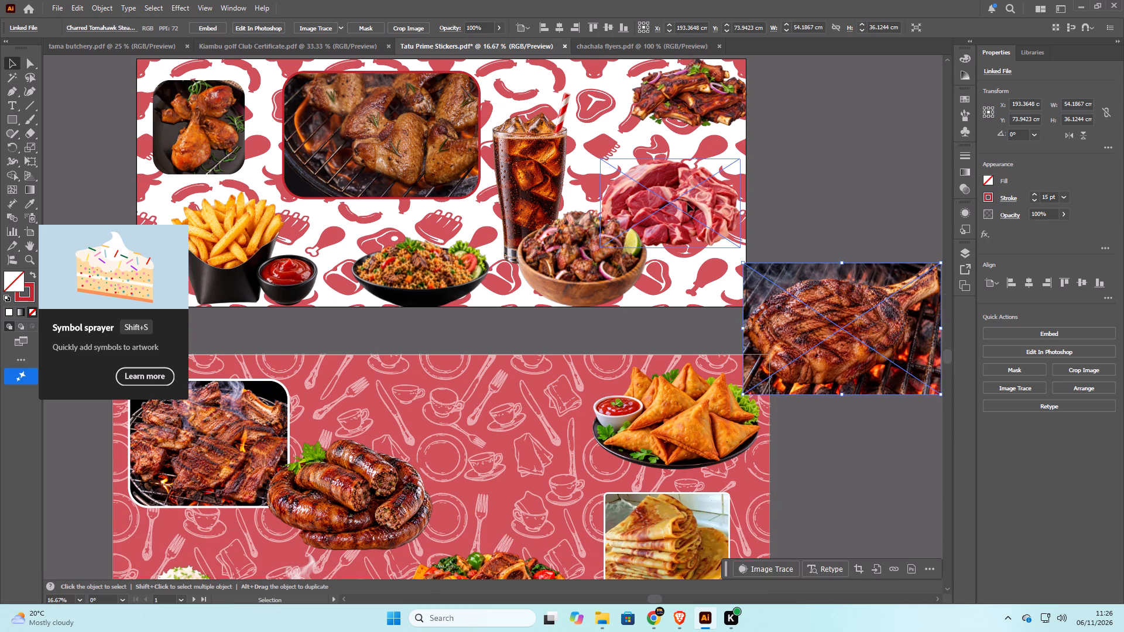
left_click(830, 153)
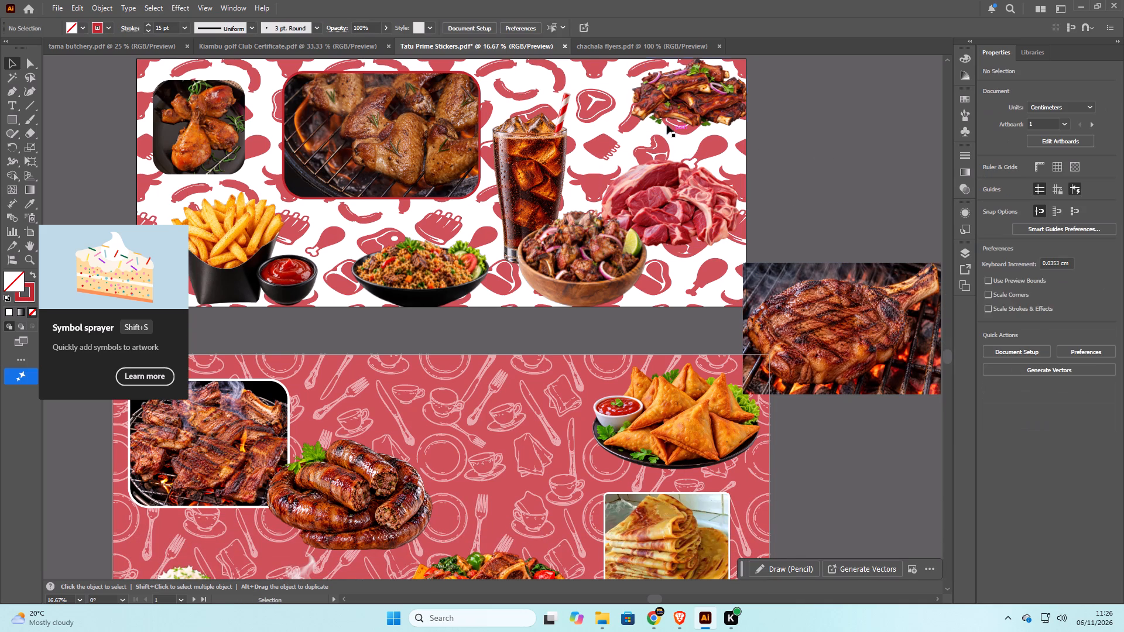
Move the ribs picture left along Artboard 1's top, beside the cola straw, and lower it slightly.
left_click_drag(674, 103, 611, 104)
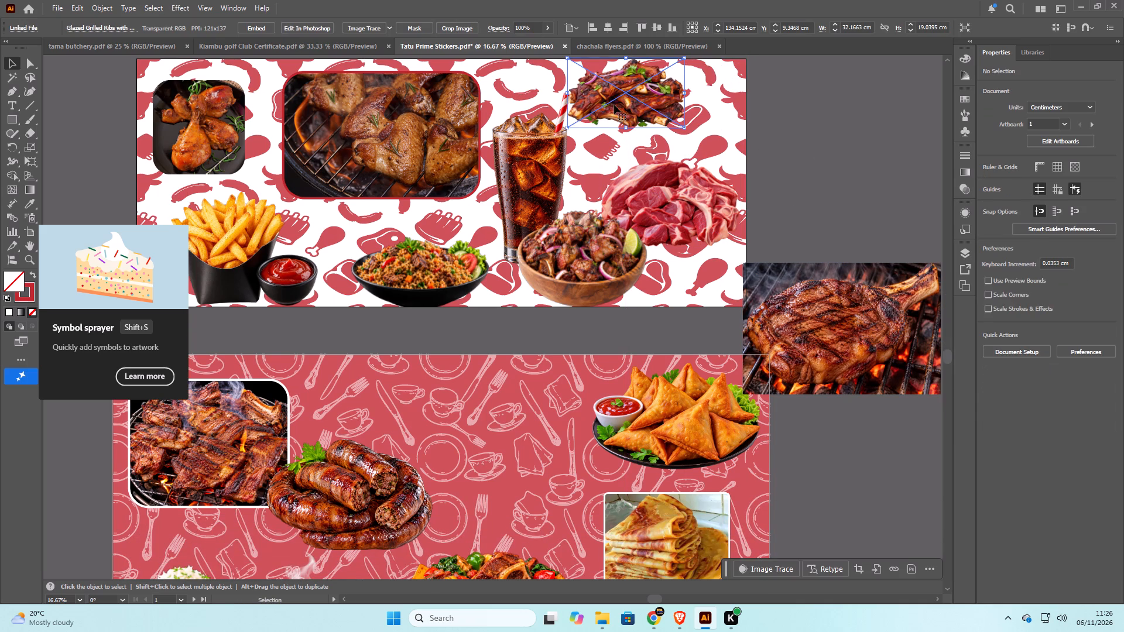
left_click_drag(633, 102, 635, 112)
Shift the raw meat picture slightly up and left, and enlarge it to about 40.7 cm wide by 24.9 cm high.
left_click(676, 198)
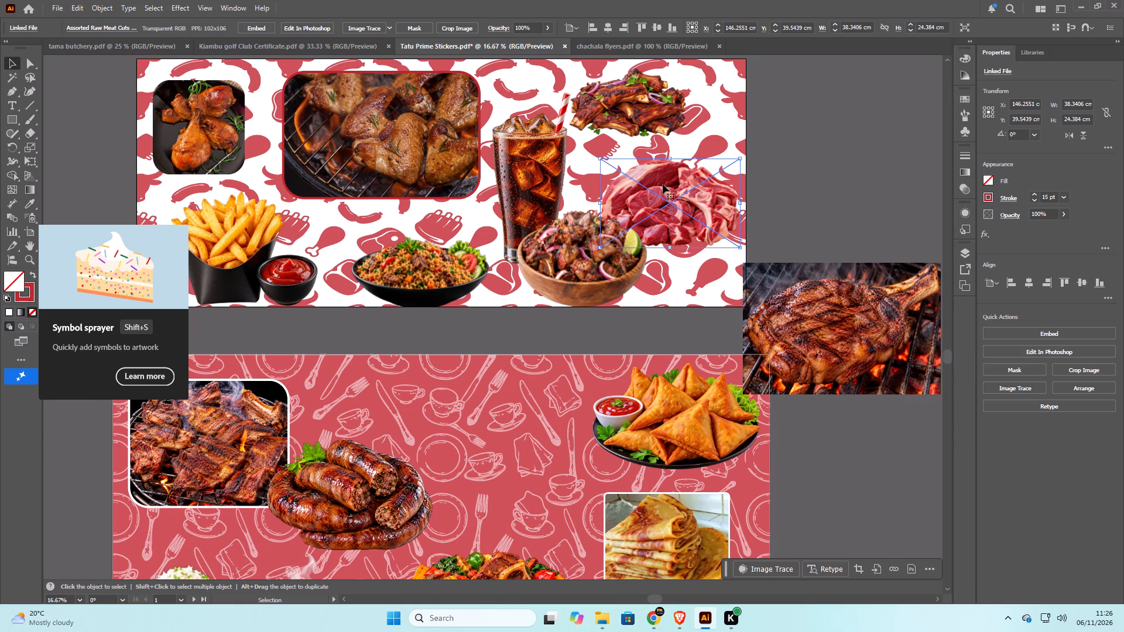
key("ctrl+equal")
key("ctrl+equal")
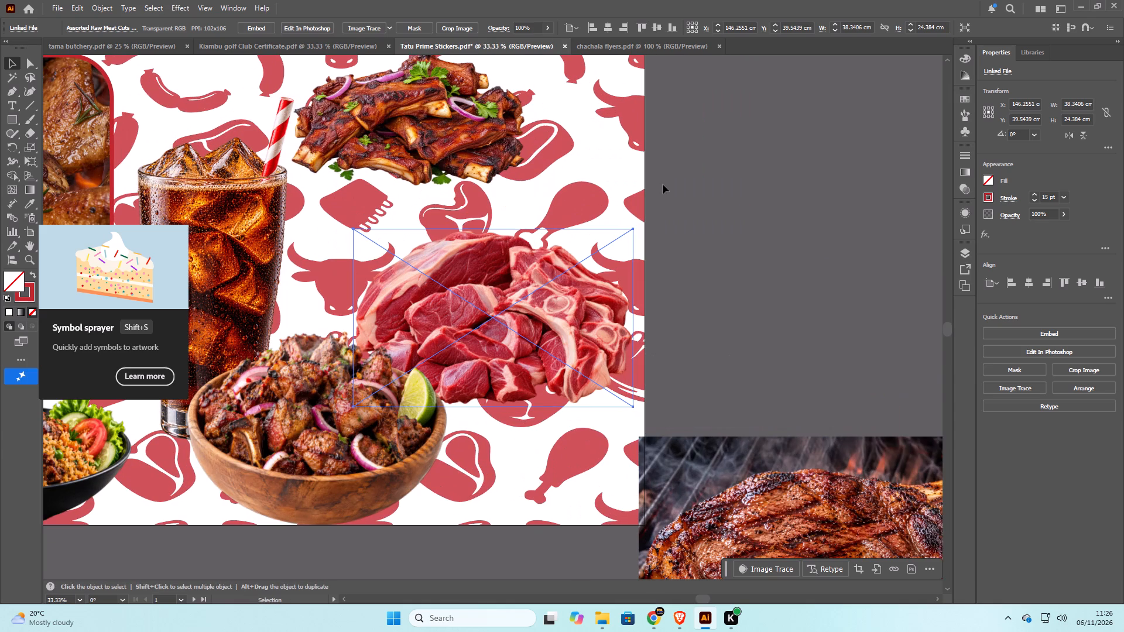
left_click_drag(492, 323, 489, 323)
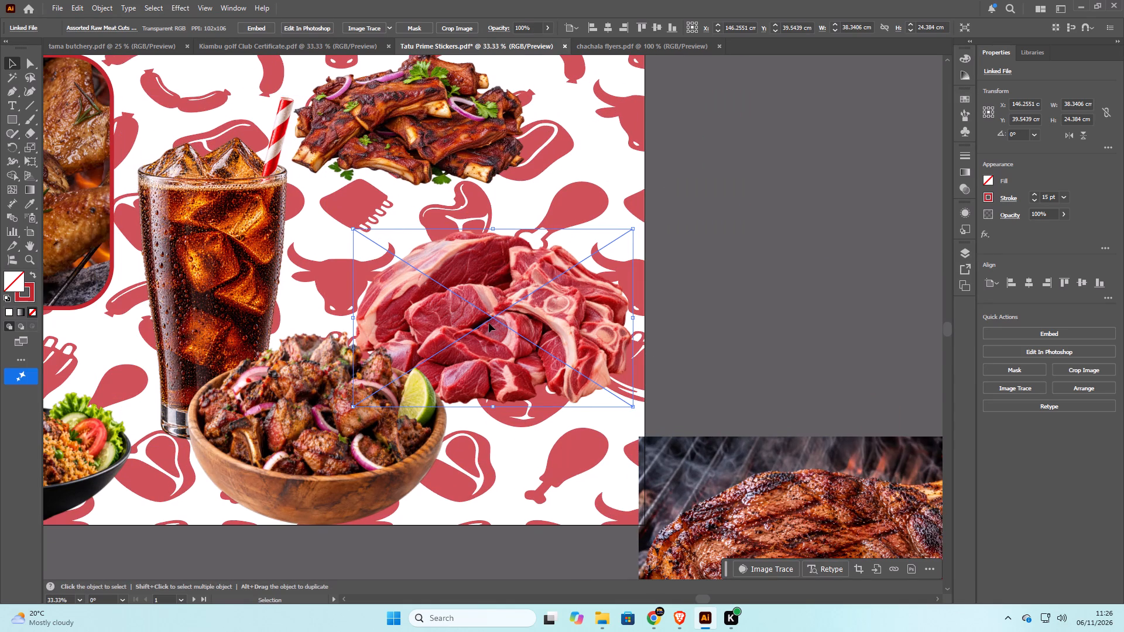
left_click_drag(489, 323, 470, 306)
left_click_drag(522, 311, 517, 306)
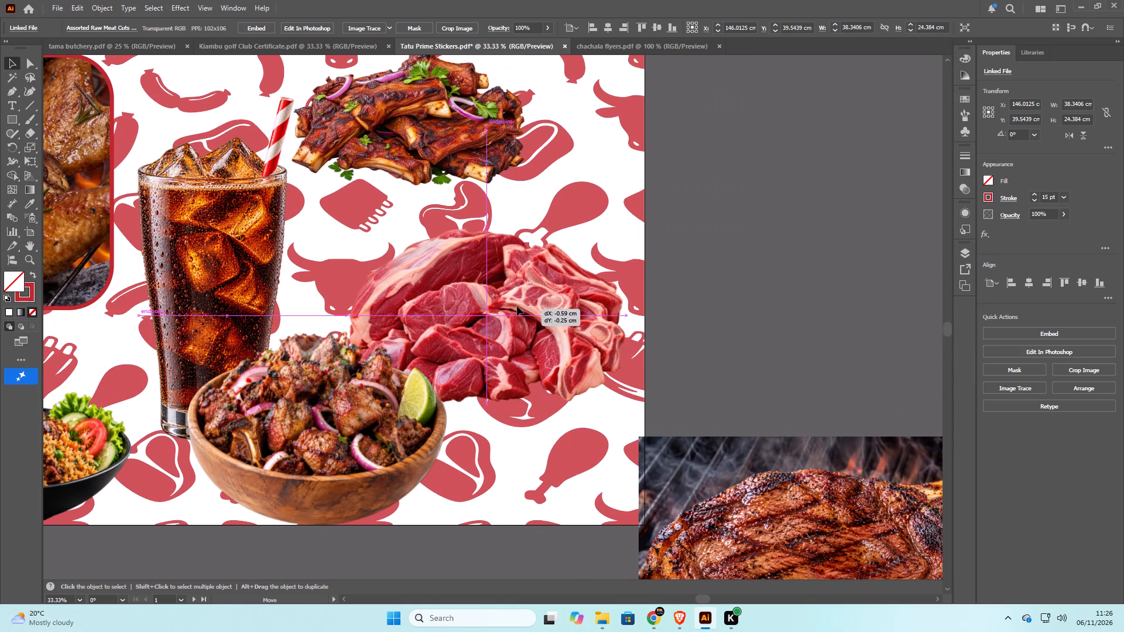
left_click_drag(517, 306, 513, 298)
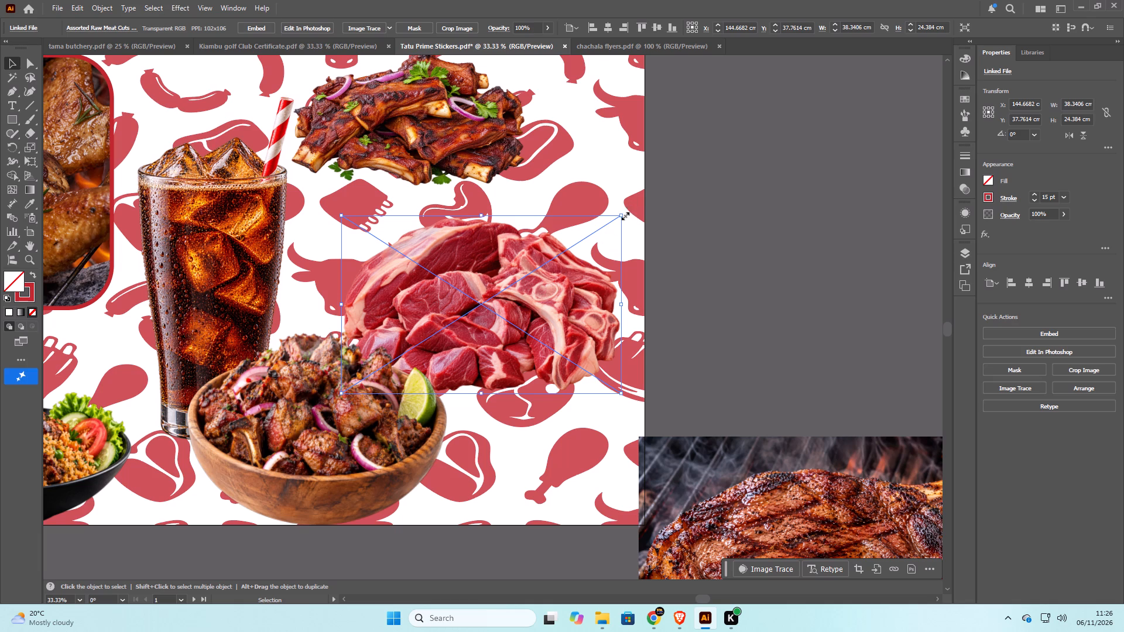
left_click_drag(621, 215, 640, 209)
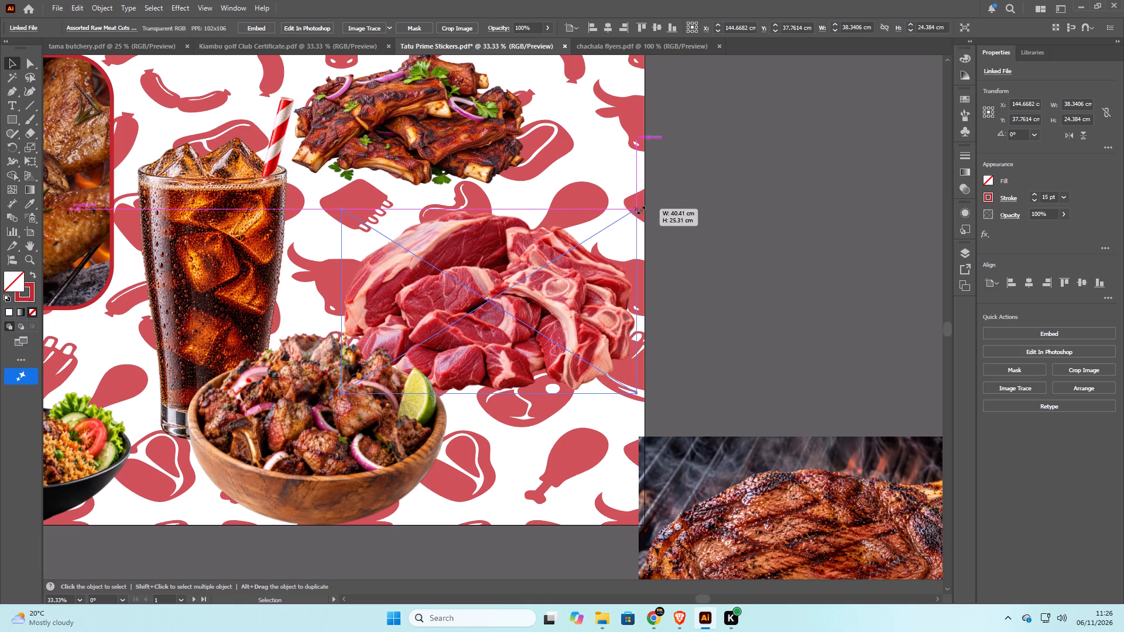
left_click_drag(640, 209, 639, 212)
Enlarge the ribs picture to about 34.5 cm wide by 20.6 cm high, place it beside the cola straw along Artboard 1's top, and deselect it.
left_click(478, 140)
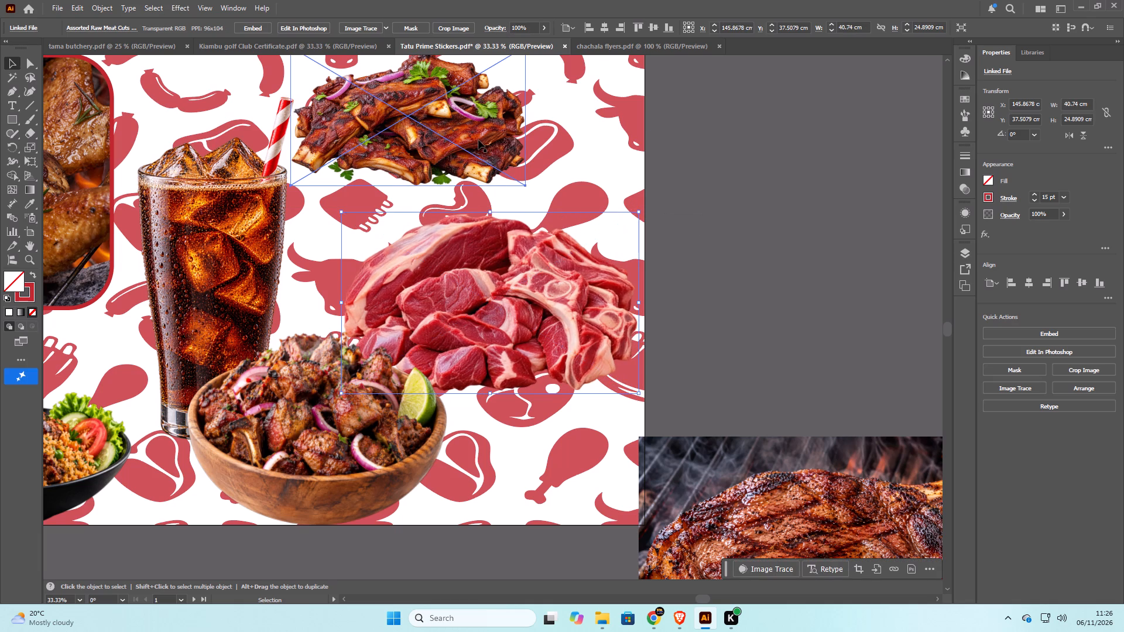
scroll(475, 140, "up", 3)
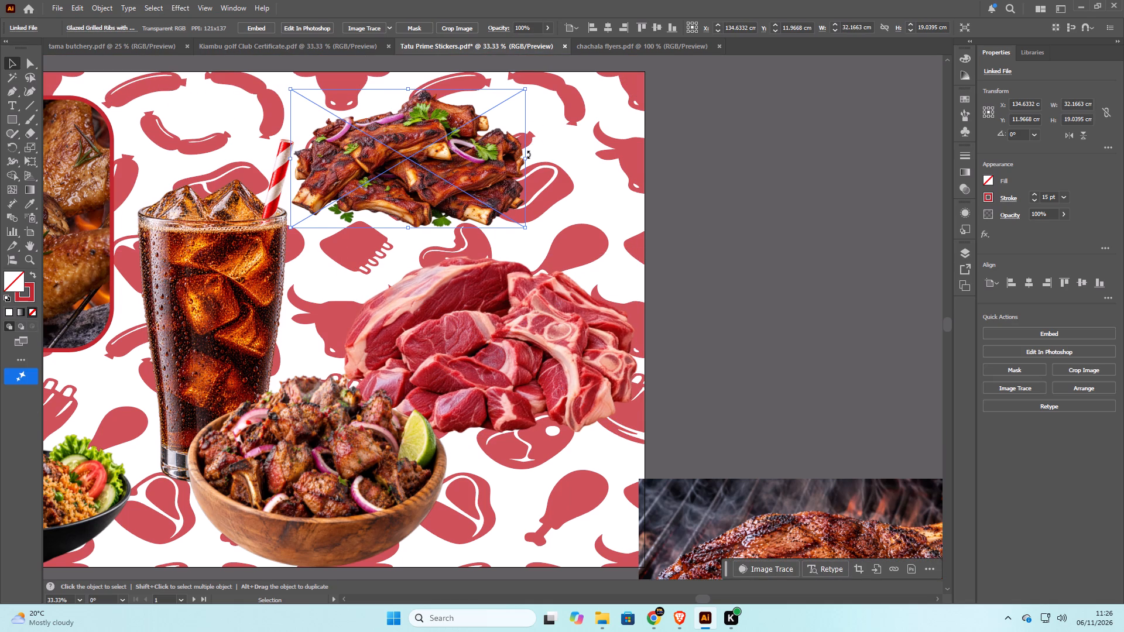
left_click_drag(528, 160, 568, 163)
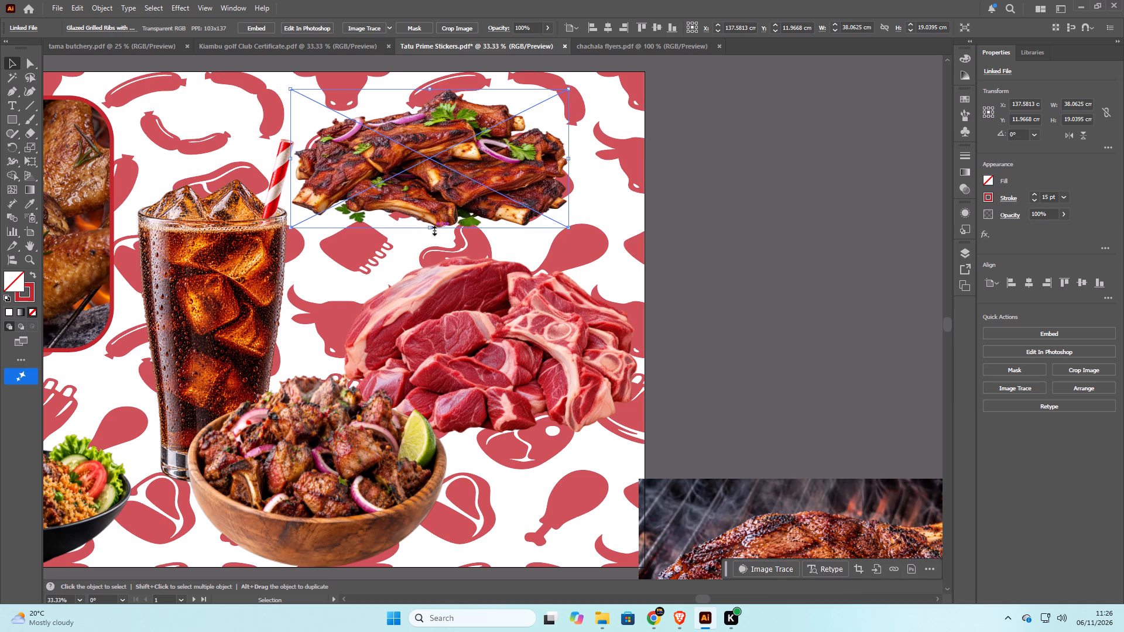
left_click_drag(433, 229, 433, 243)
left_click_drag(445, 191, 423, 191)
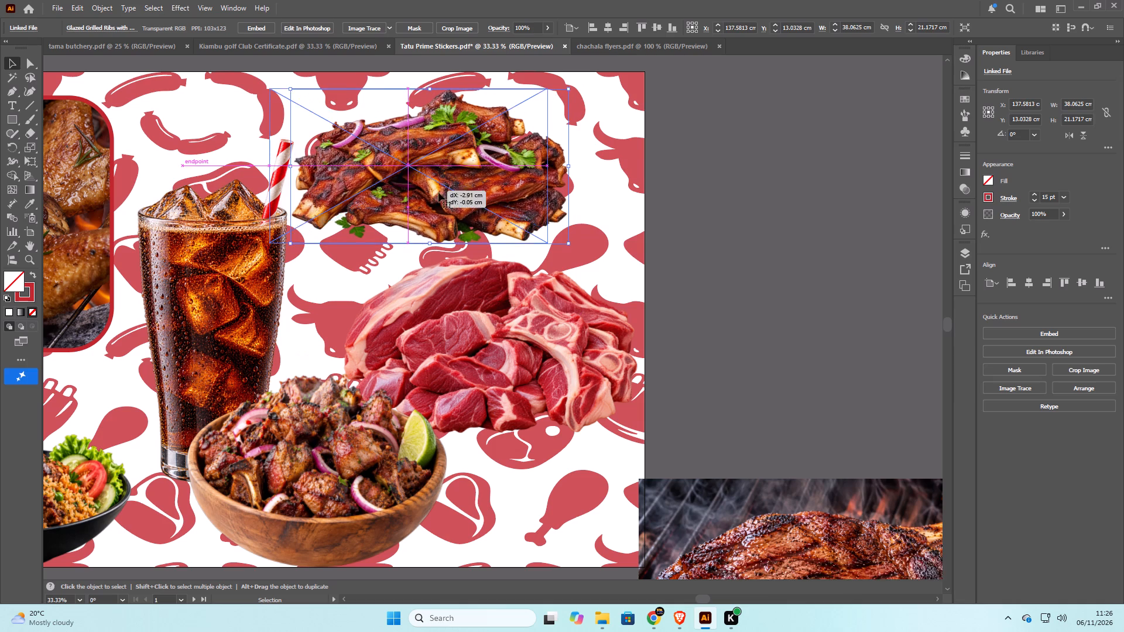
left_click_drag(462, 184, 516, 172)
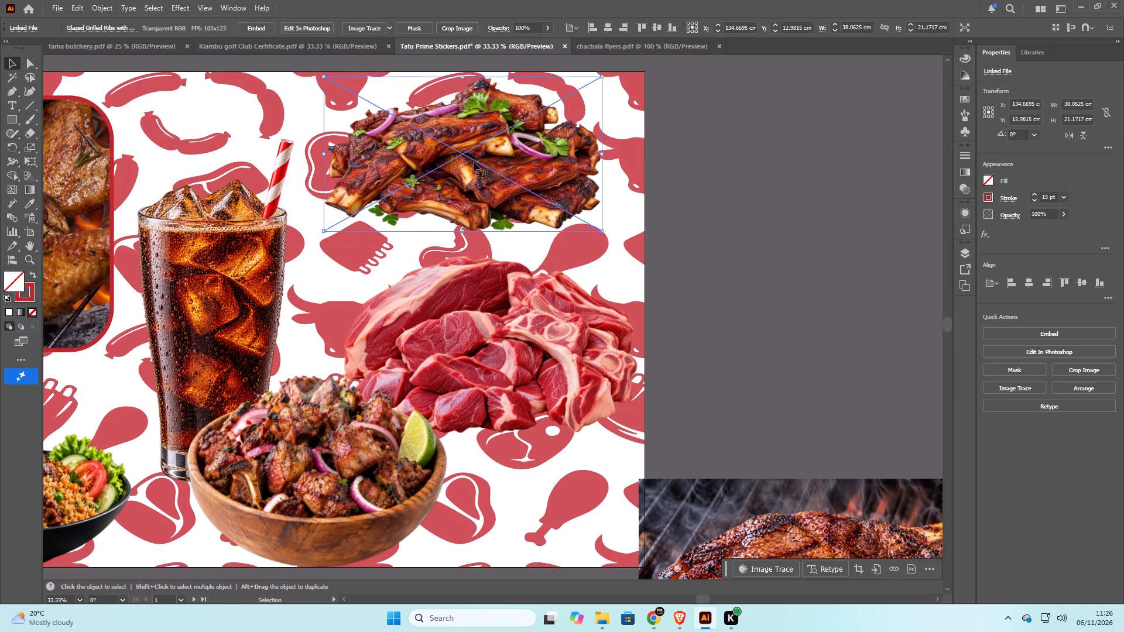
right_click(474, 162)
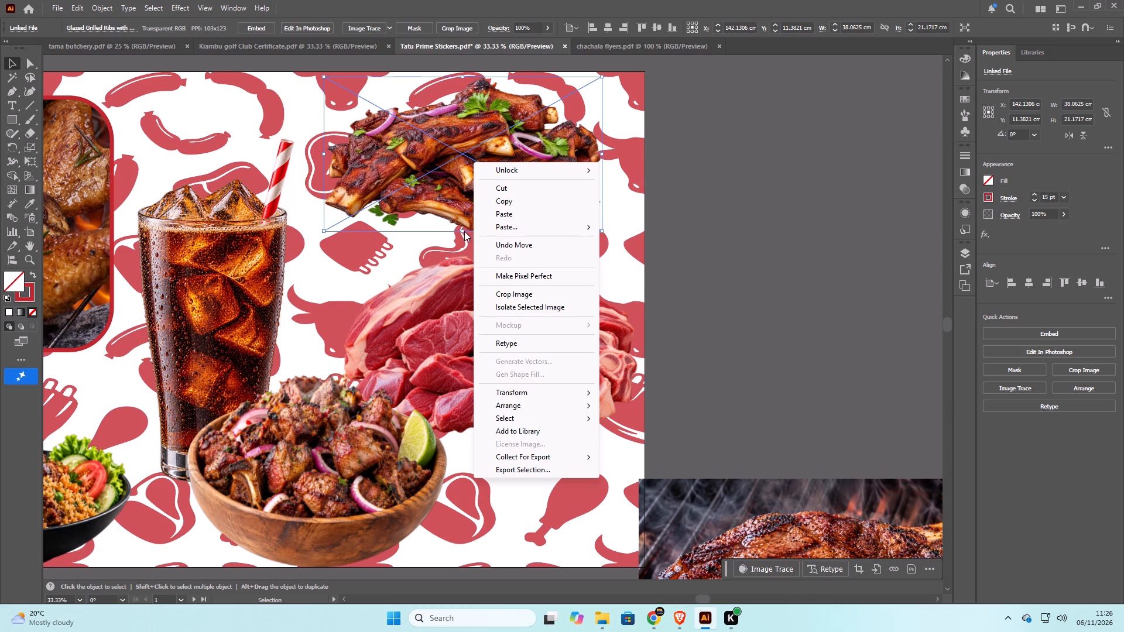
left_click(460, 231)
left_click_drag(462, 229, 464, 234)
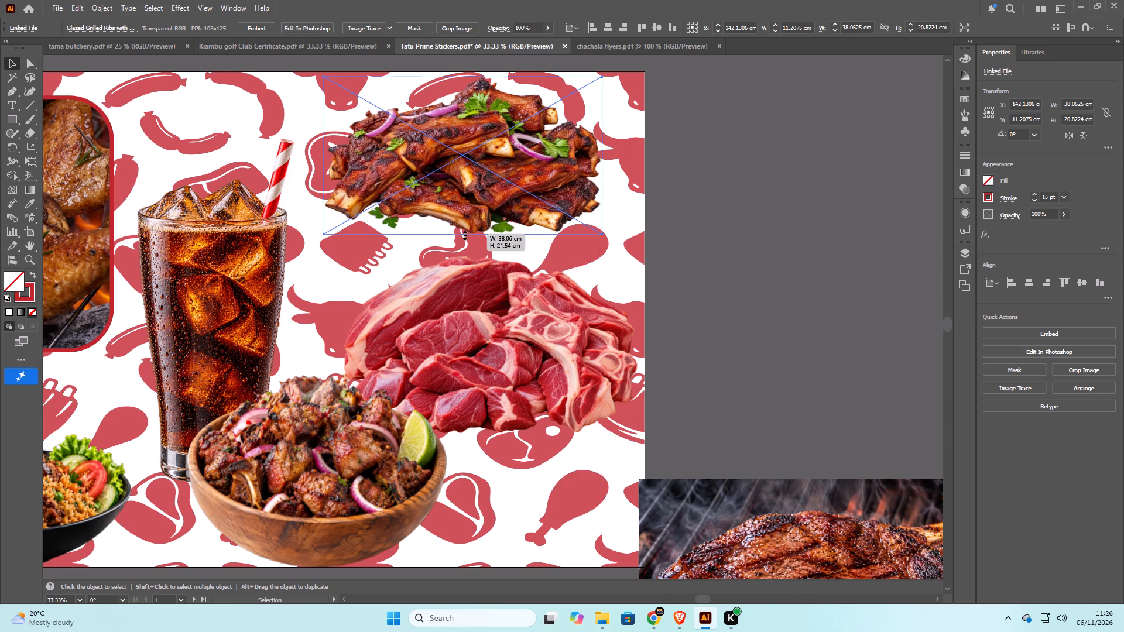
left_click_drag(464, 234, 464, 237)
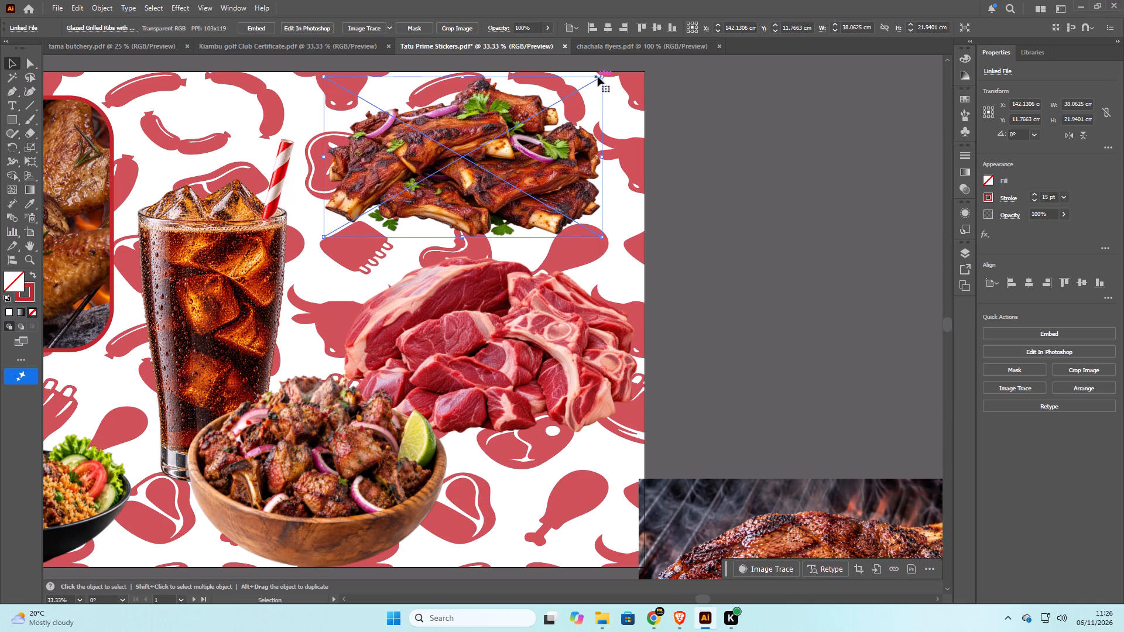
left_click_drag(604, 80, 575, 87)
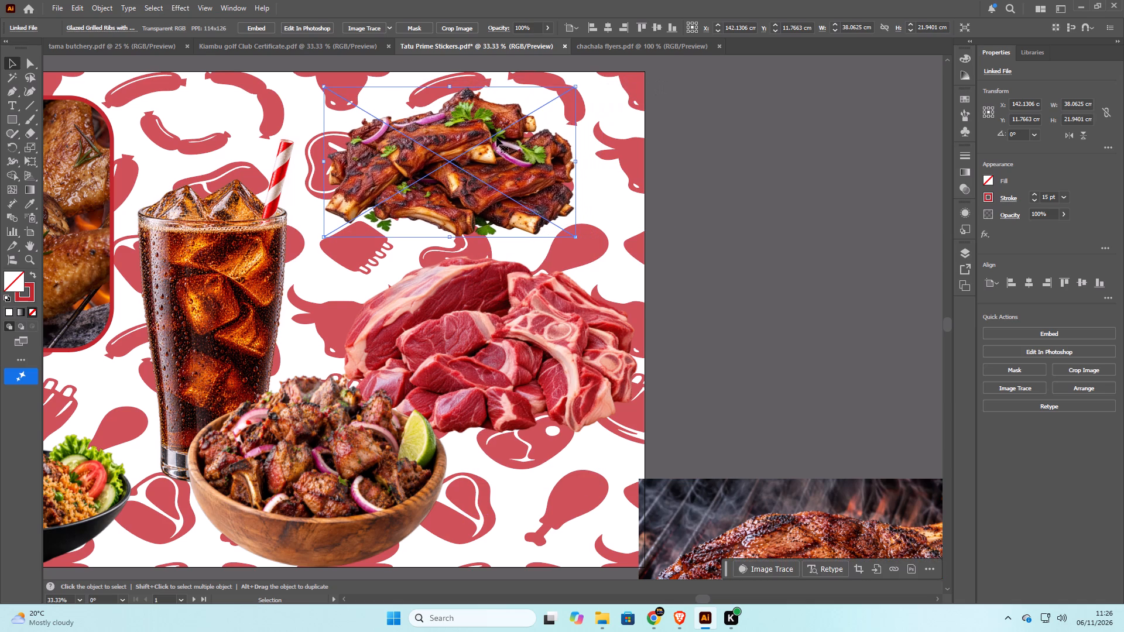
left_click_drag(493, 141, 471, 138)
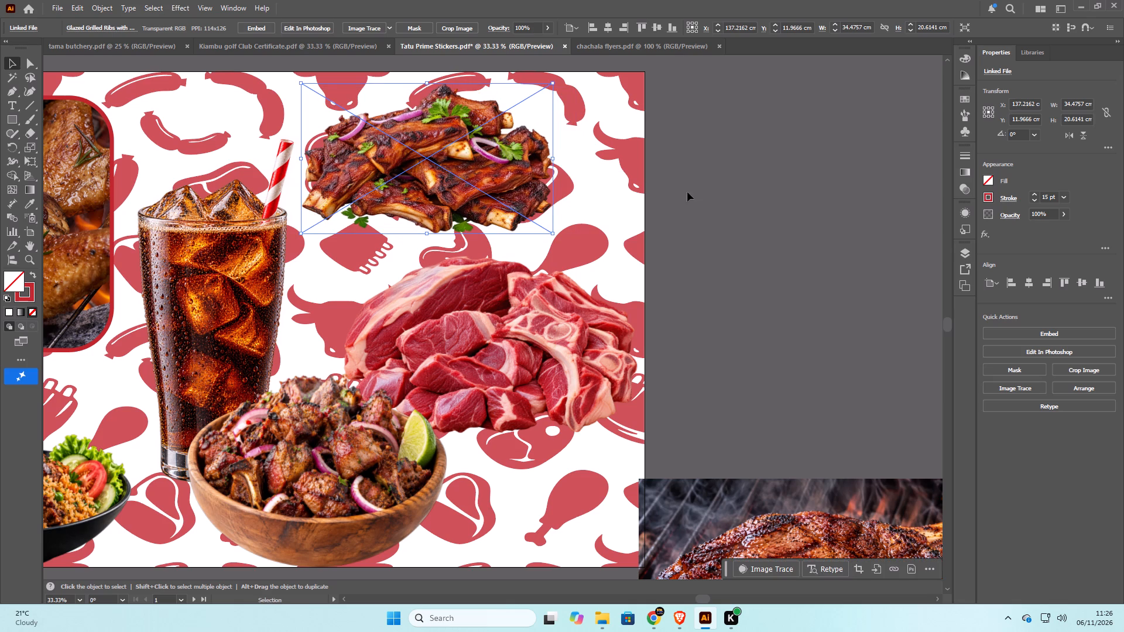
left_click(687, 192)
Move the tomahawk steak picture onto Artboard 2, just below its top edge, between the sausages and the samosas.
scroll(759, 308, "down", 17)
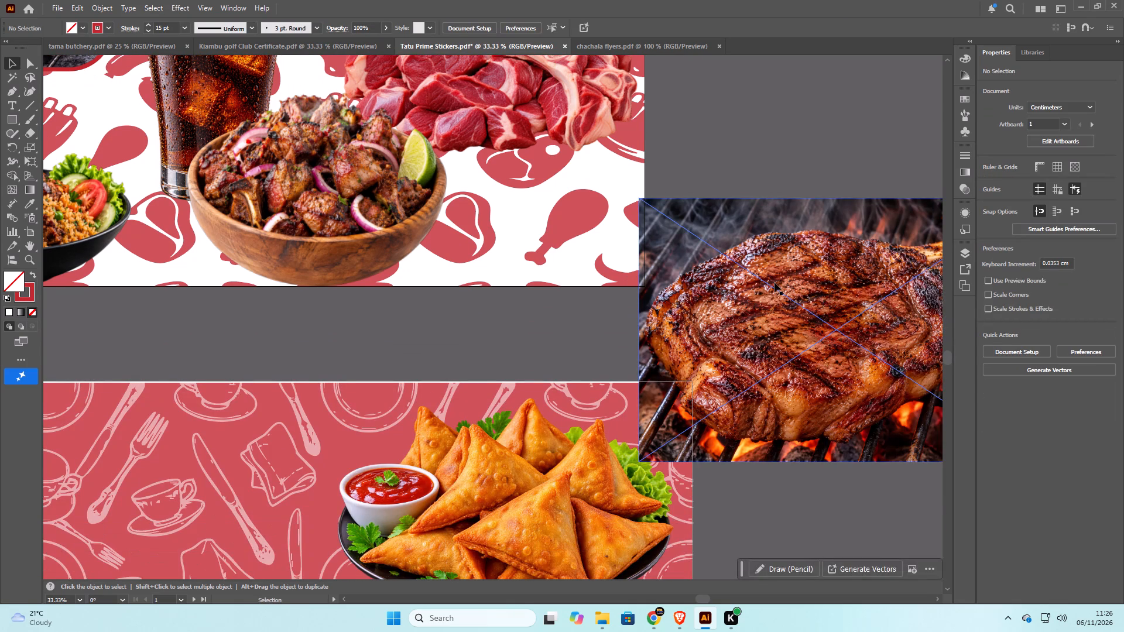
scroll(775, 283, "down", 1)
middle_click_drag(775, 283, 847, 279)
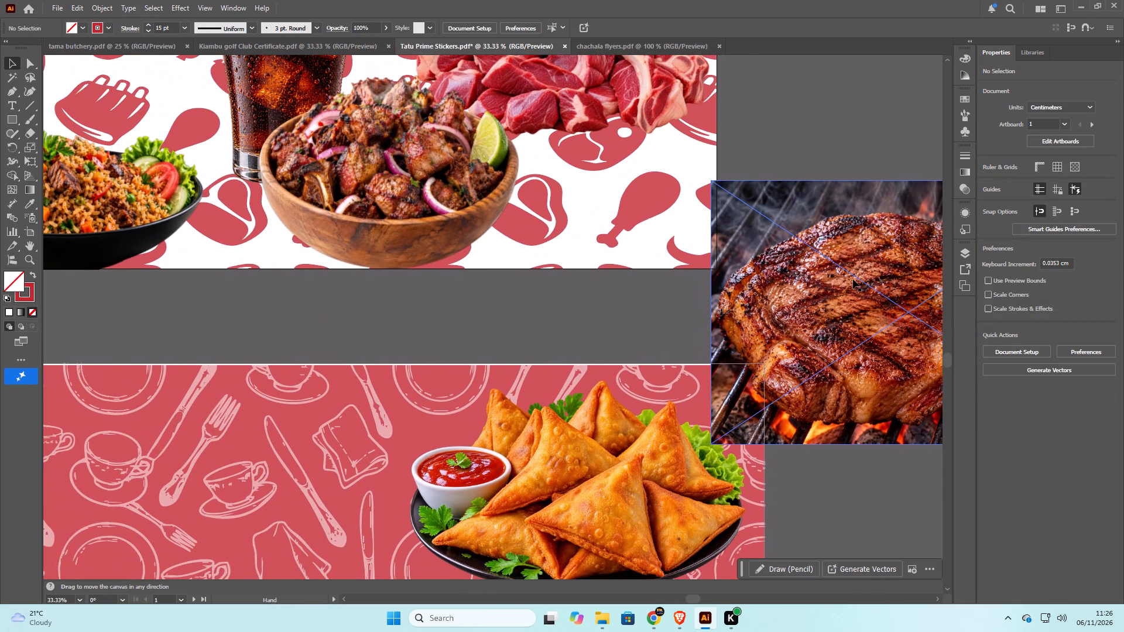
left_click_drag(873, 282, 283, 345)
middle_click_drag(283, 345, 463, 272)
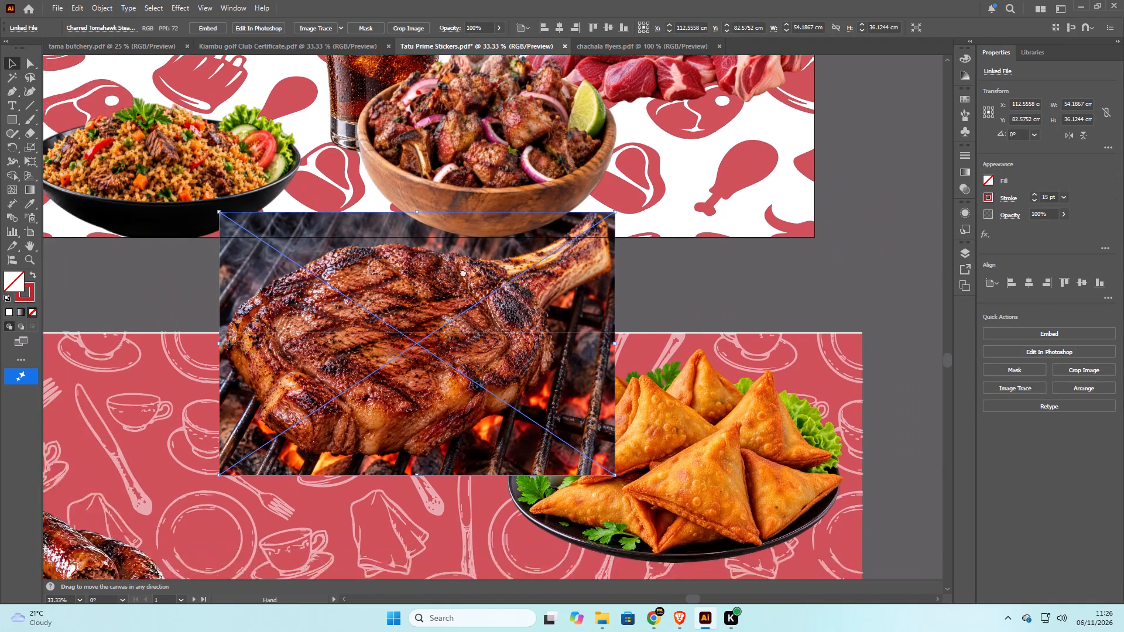
middle_click_drag(463, 272, 568, 176)
scroll(505, 239, "up", 1)
left_click_drag(522, 252, 471, 336)
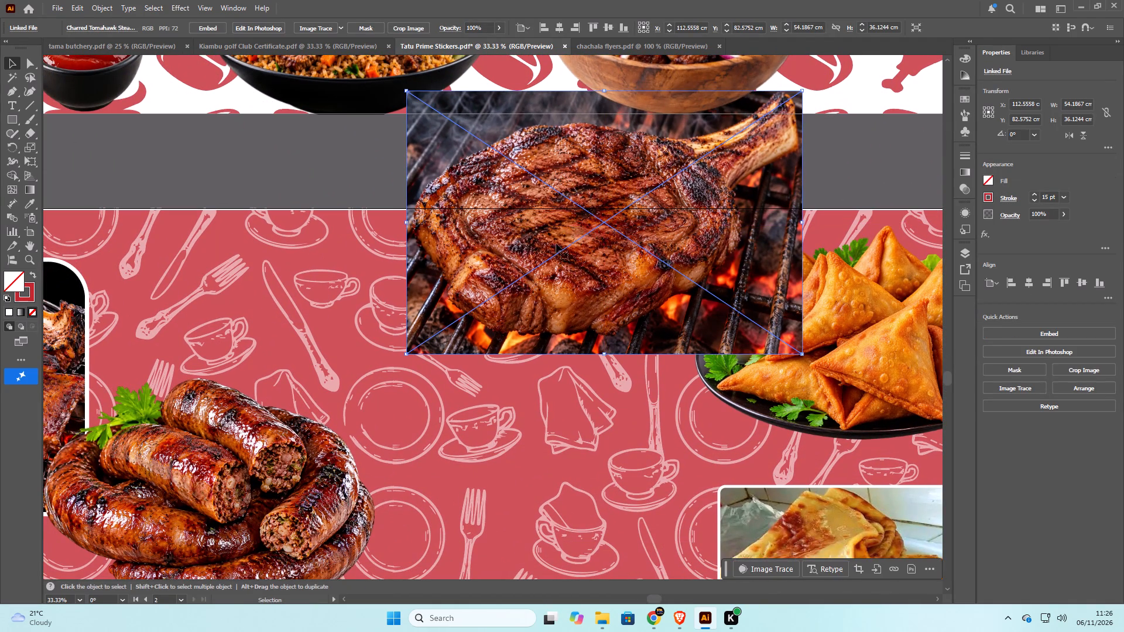
left_click_drag(597, 215, 549, 290)
left_click_drag(563, 278, 555, 308)
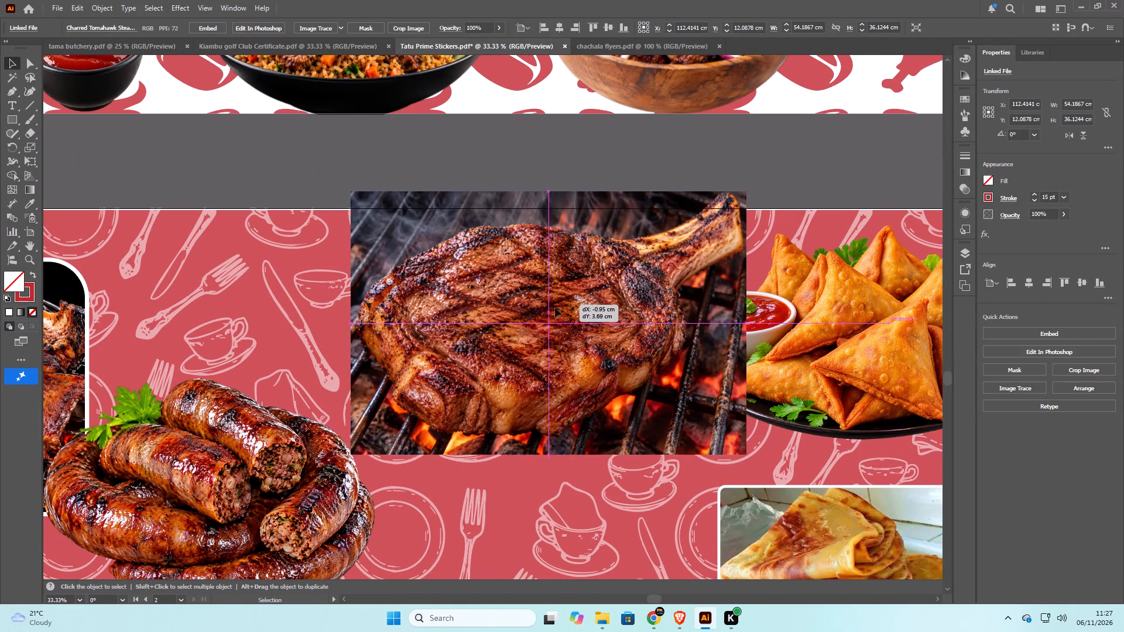
left_click_drag(555, 308, 531, 335)
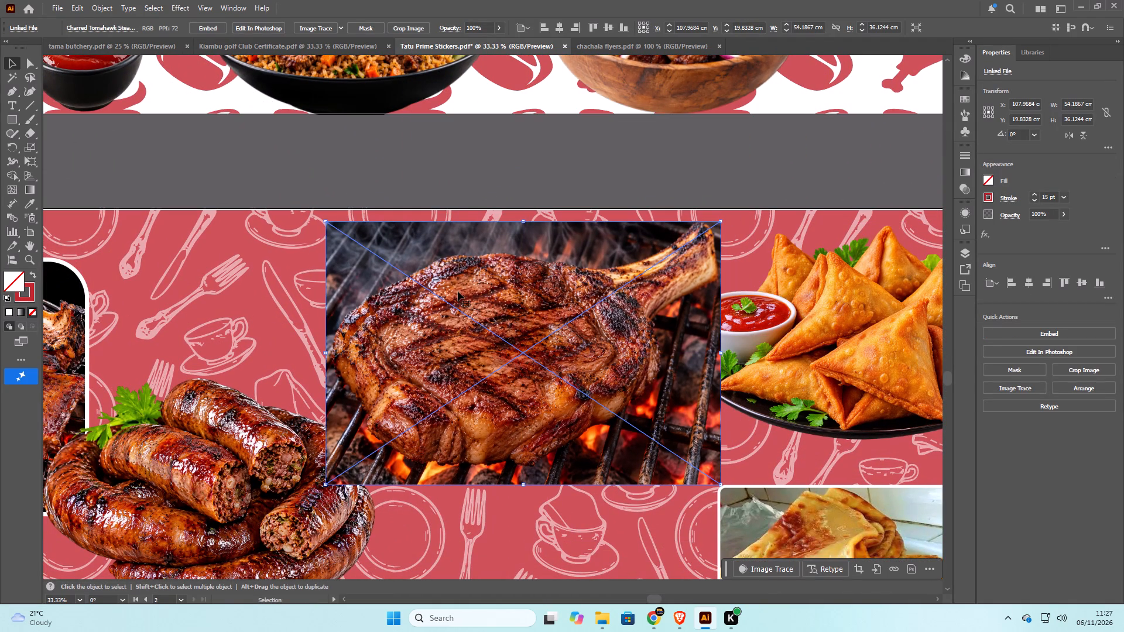
Draw a rectangle about 54.2 cm wide by 36 cm high exactly over the tomahawk steak picture, and return to the Selection tool.
left_click(11, 113)
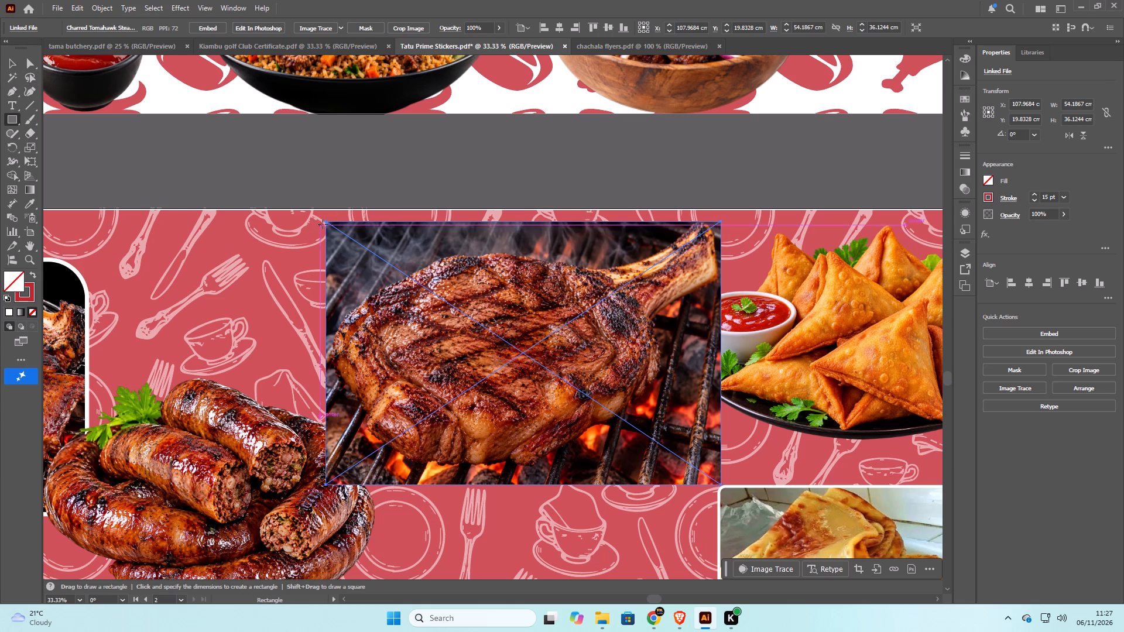
left_click_drag(324, 221, 514, 336)
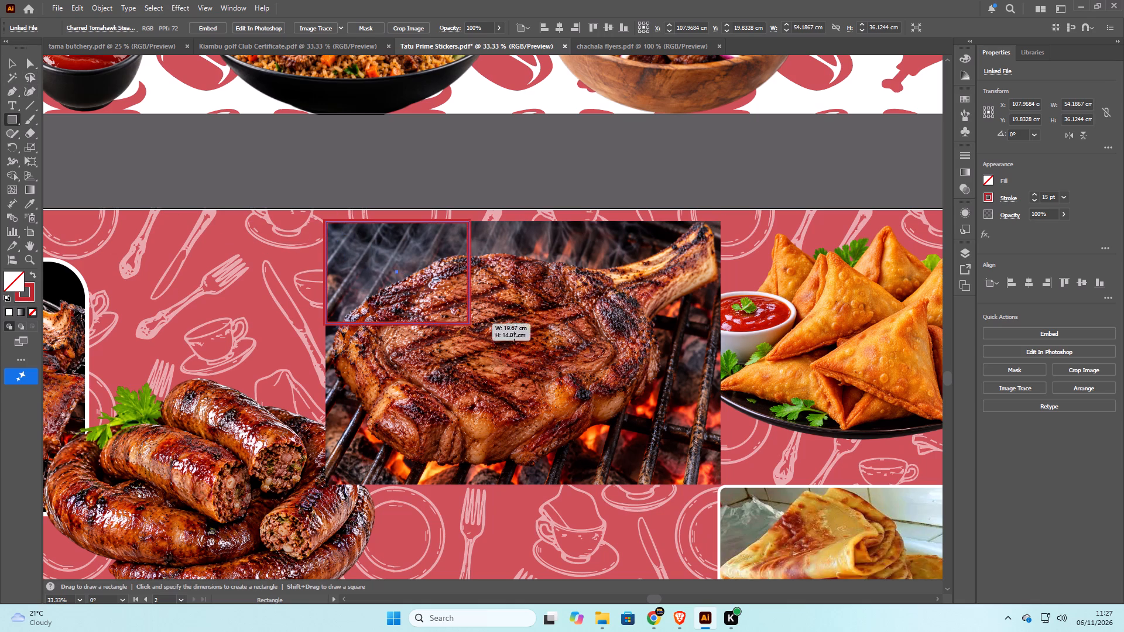
left_click_drag(514, 336, 716, 479)
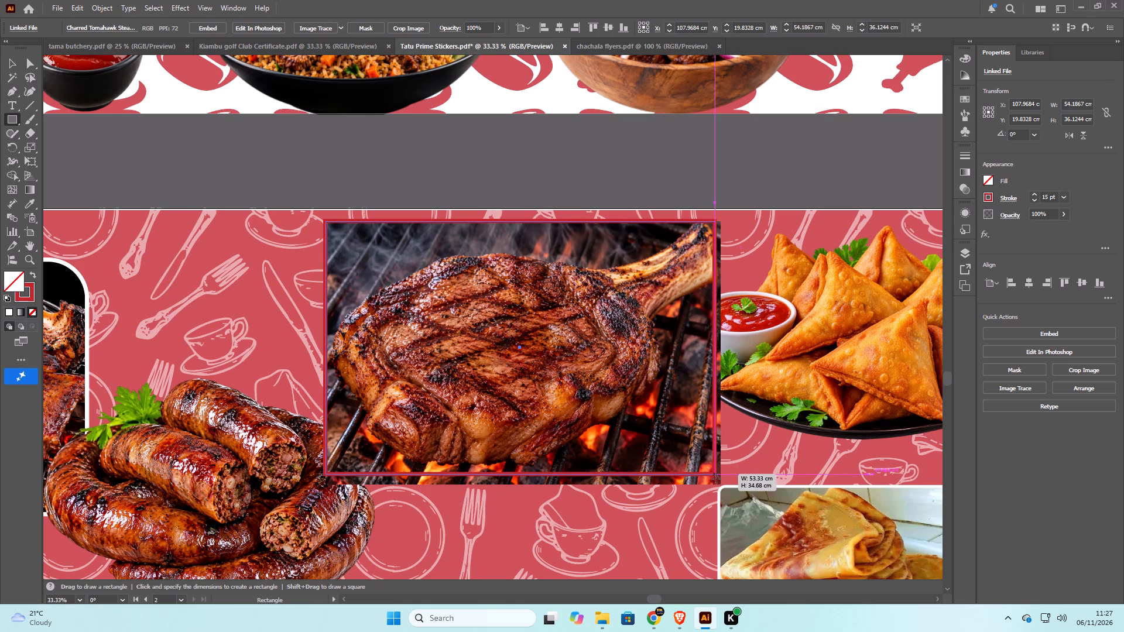
left_click_drag(716, 479, 721, 484)
right_click(721, 484)
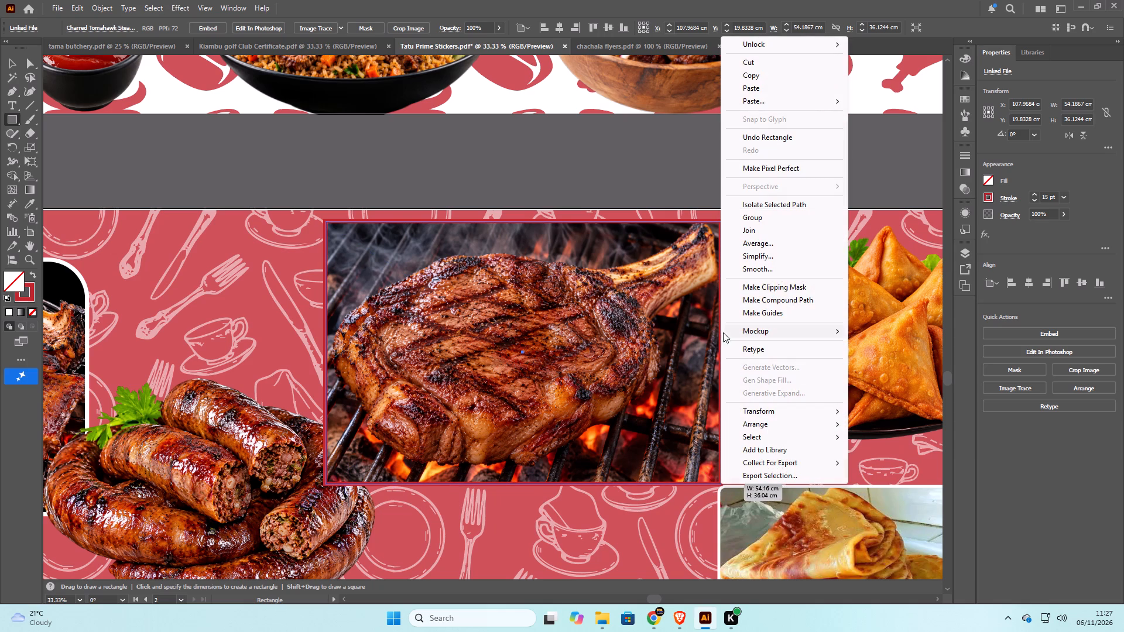
left_click(518, 142)
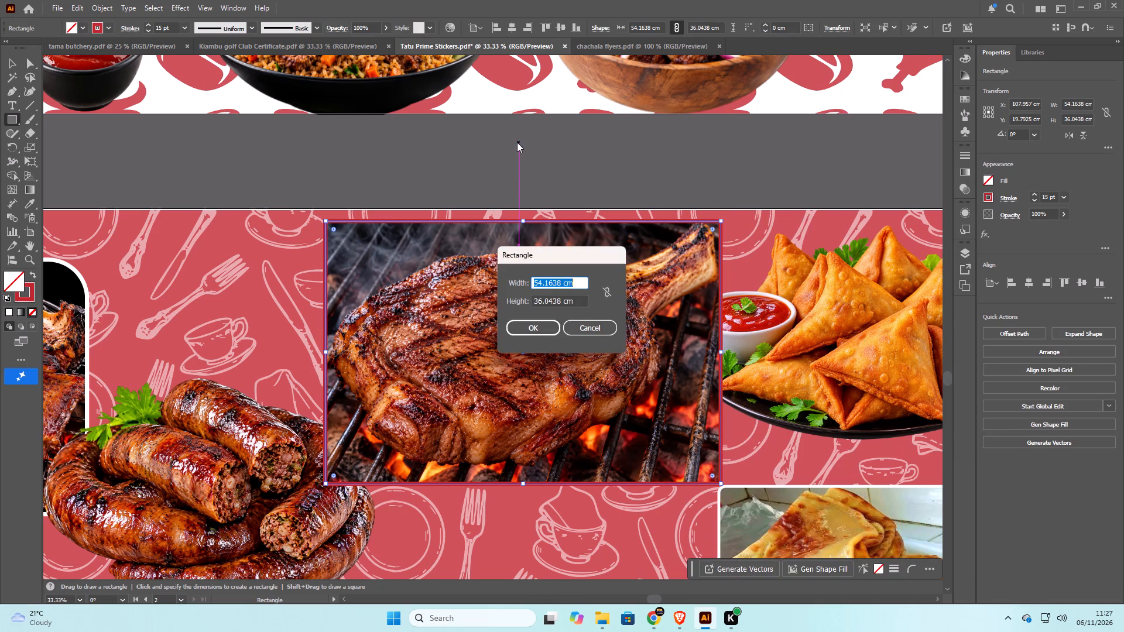
key("v")
left_click(608, 322)
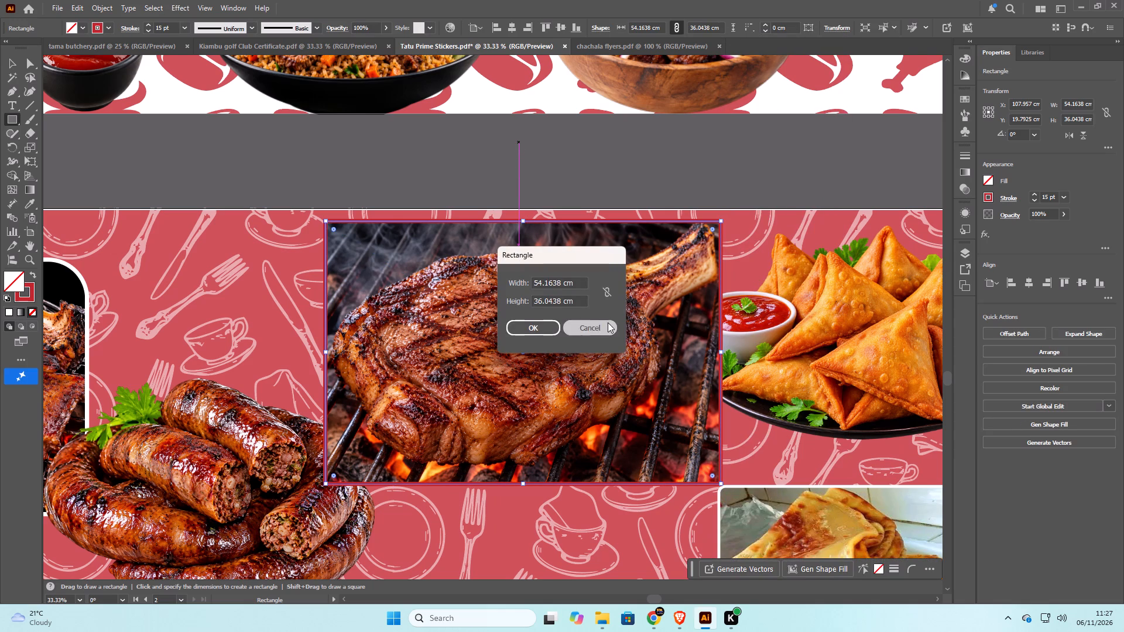
key("v")
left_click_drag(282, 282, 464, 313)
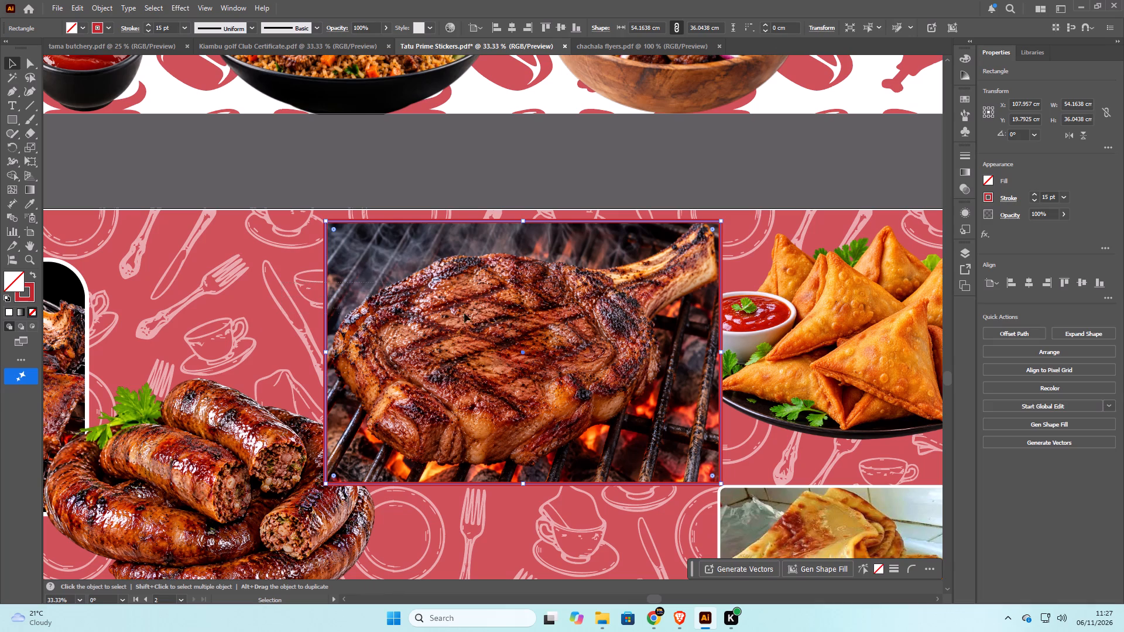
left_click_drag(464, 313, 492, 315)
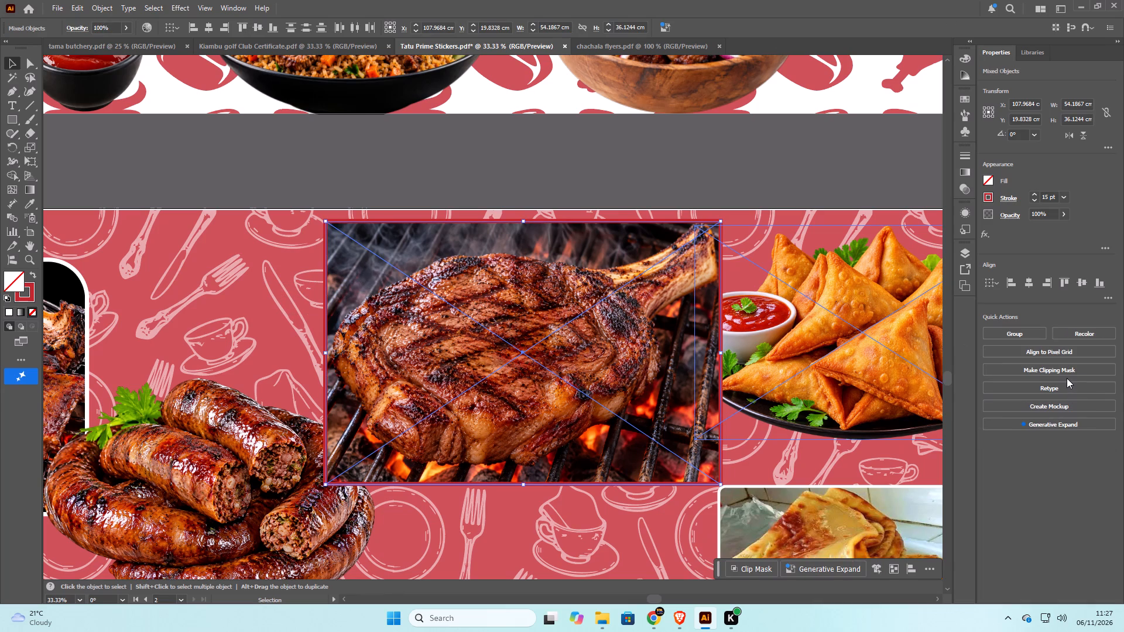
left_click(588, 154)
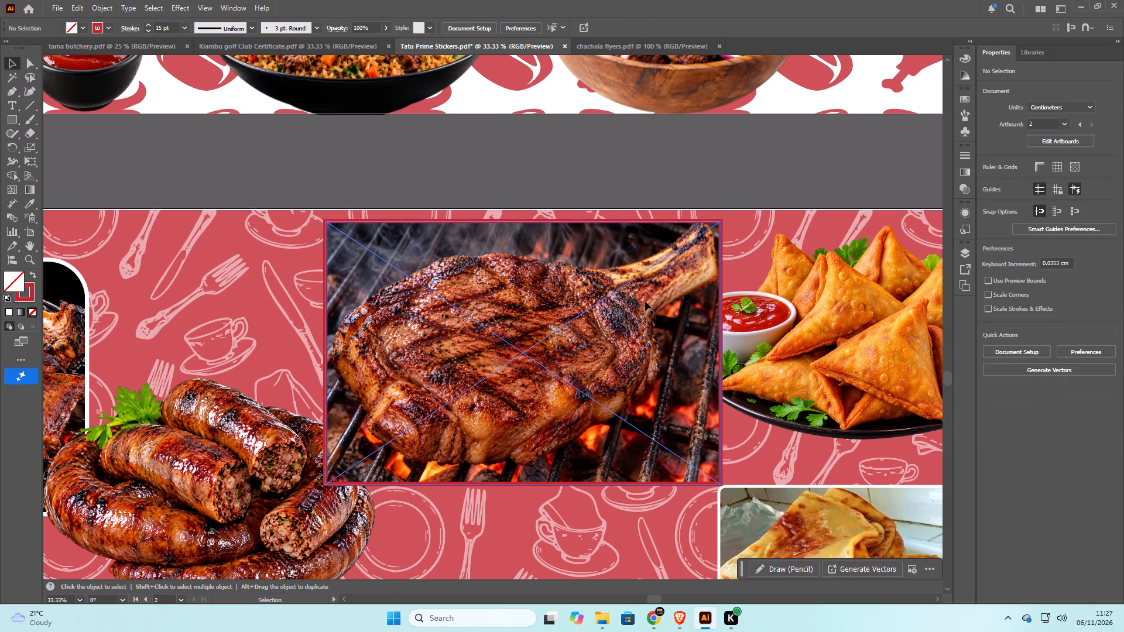
Round all corners of the rectangle over the steak picture to a radius of about 2.7 cm.
left_click(713, 221)
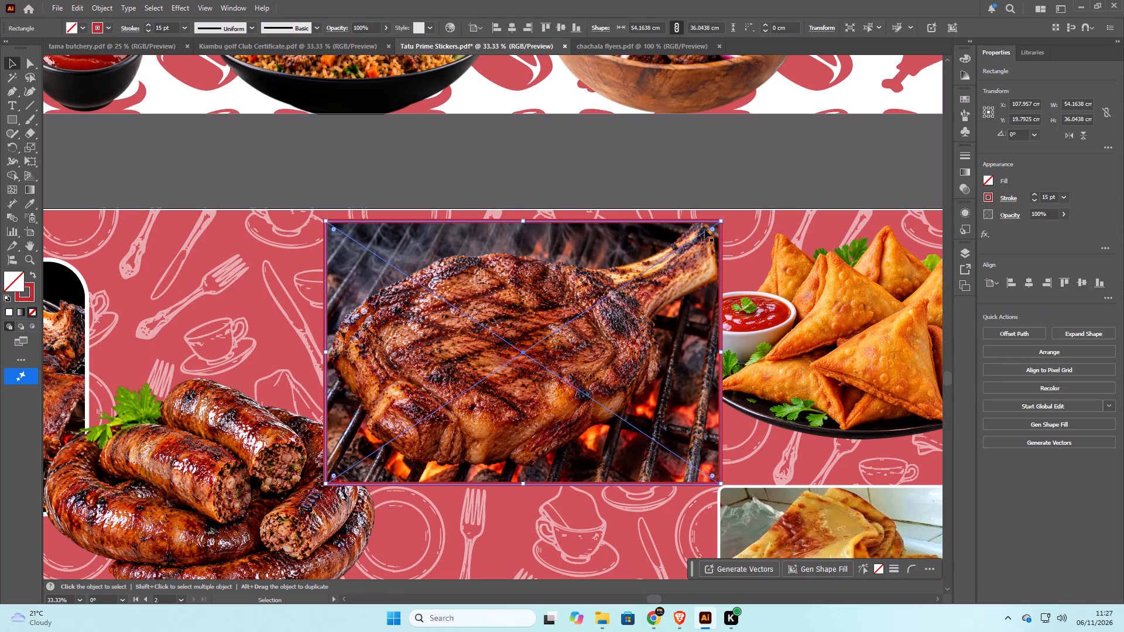
left_click_drag(715, 229, 703, 232)
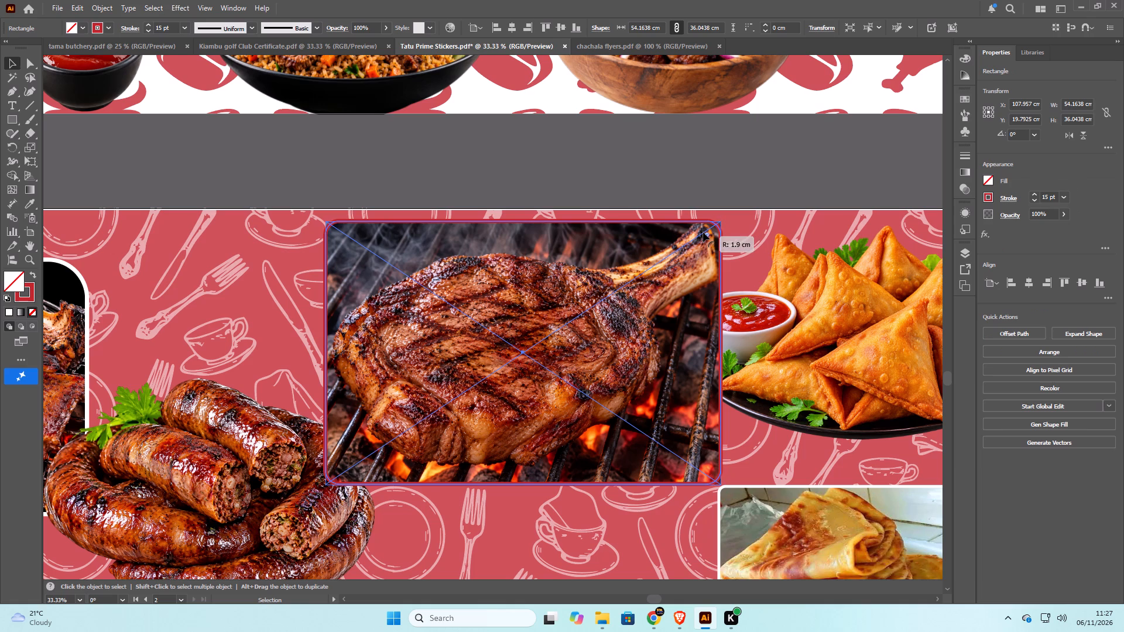
left_click_drag(703, 232, 695, 234)
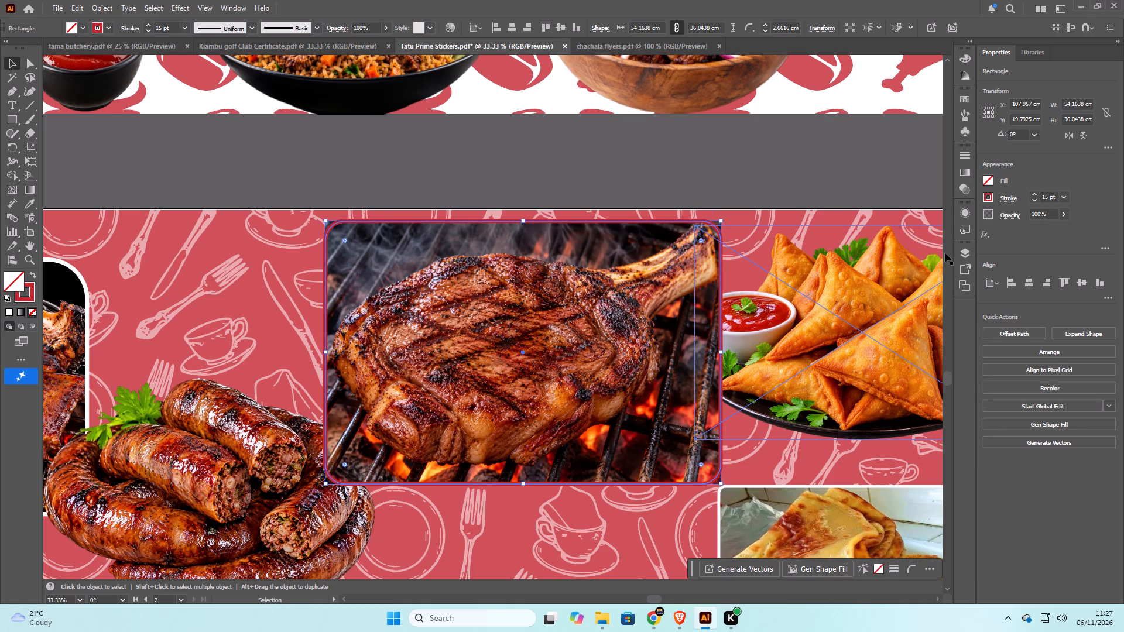
left_click(616, 145)
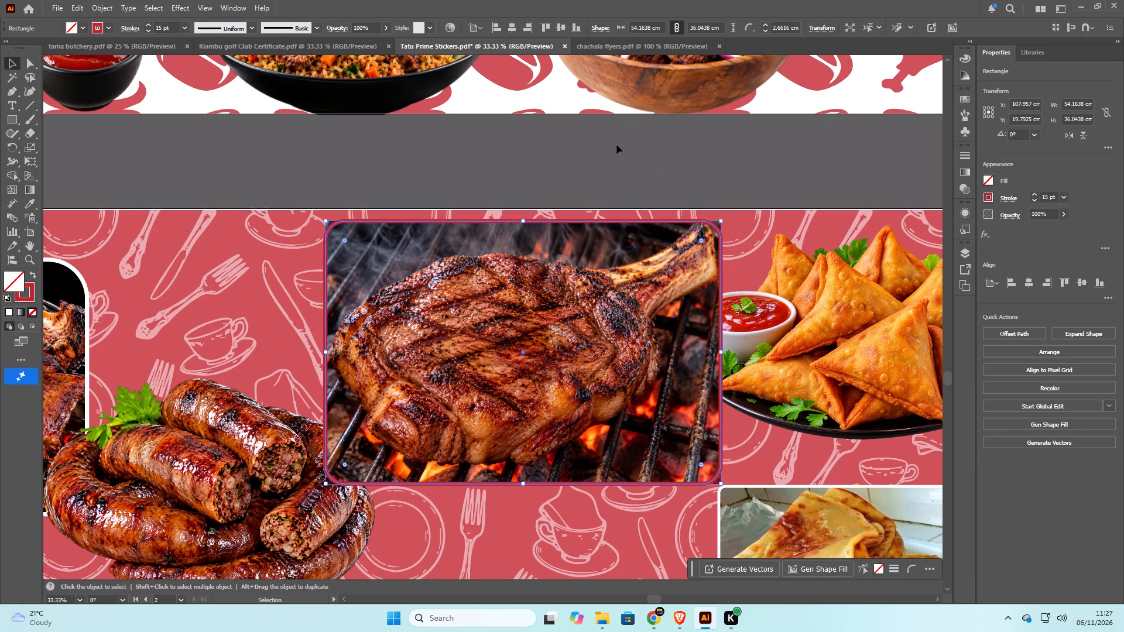
Clip the tomahawk steak picture to the rounded rectangle with a clipping mask.
left_click_drag(302, 274, 426, 288)
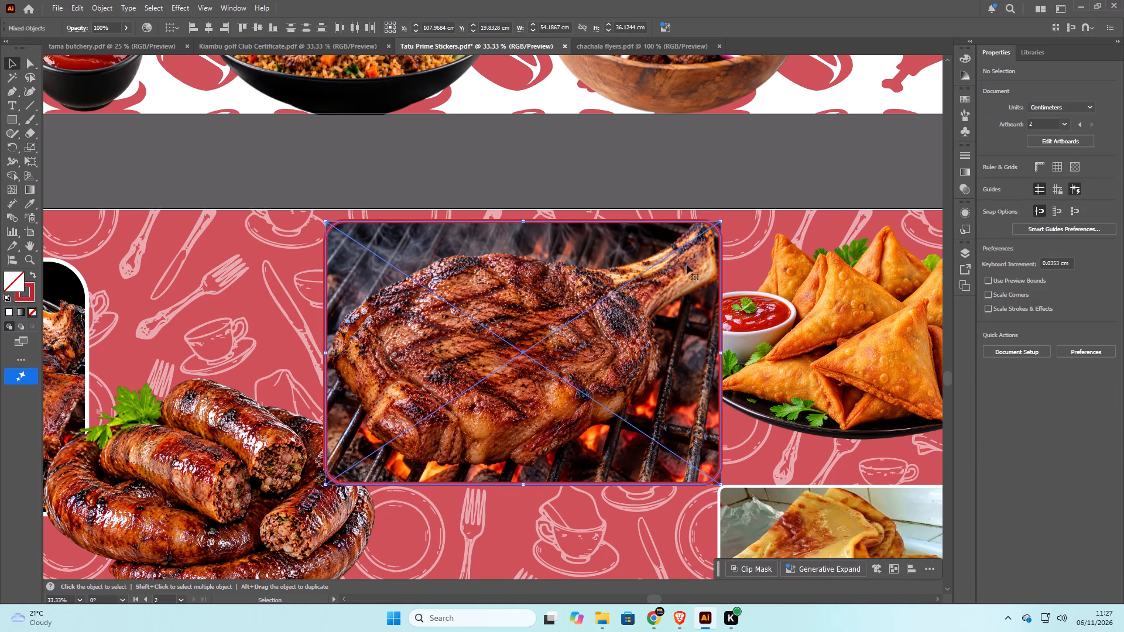
left_click(1034, 375)
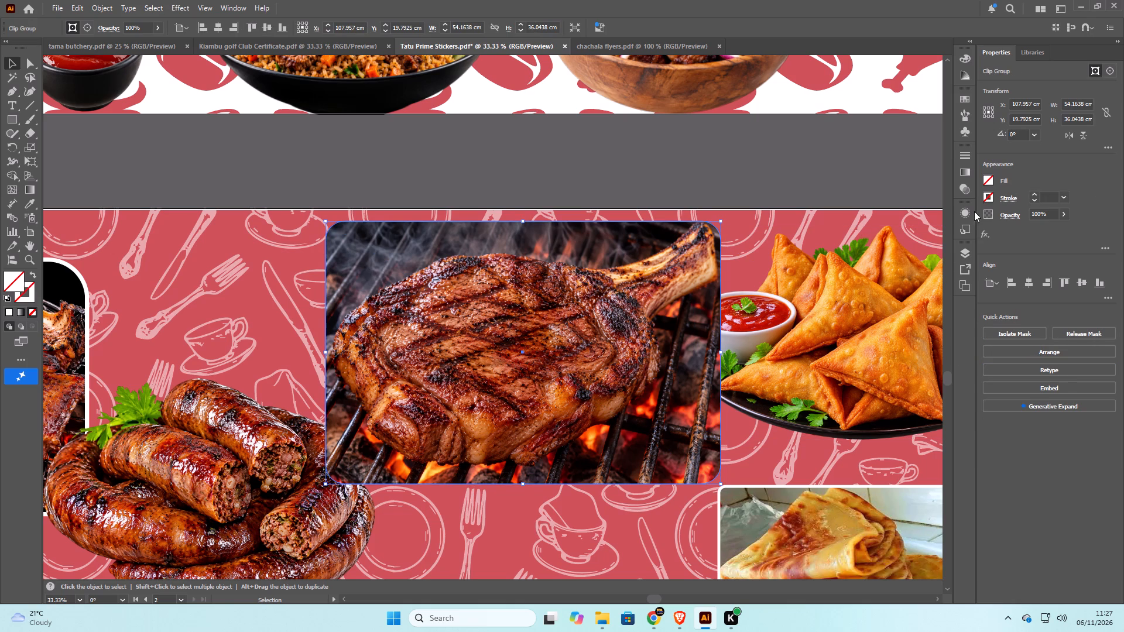
Give the clipped steak picture a white stroke 15 pt thick.
left_click(985, 194)
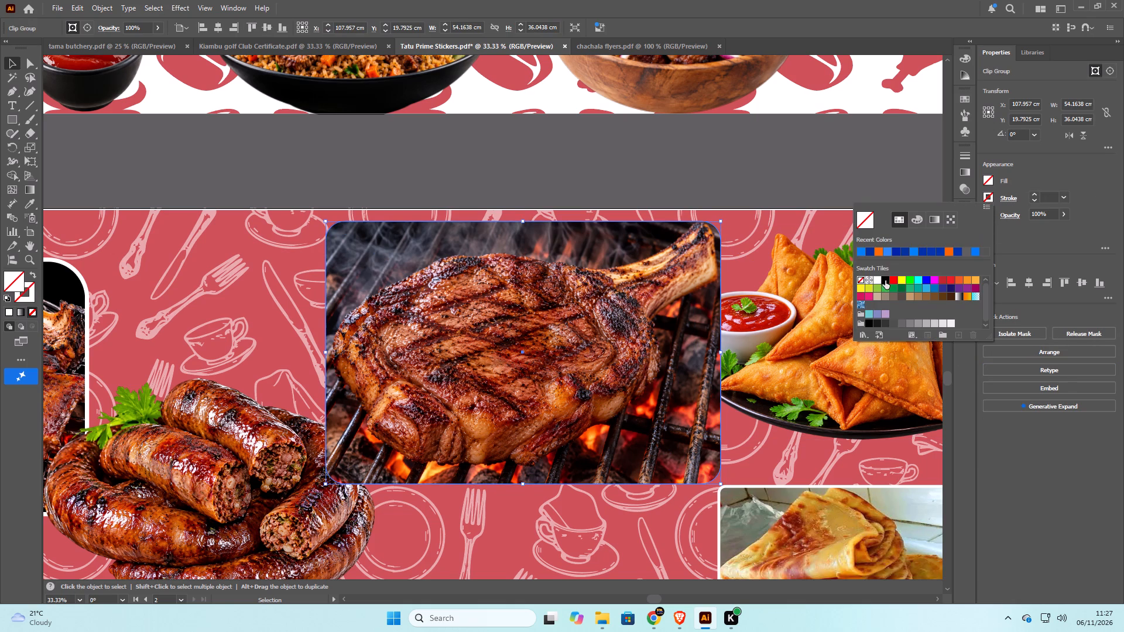
left_click(878, 279)
left_click(1045, 198)
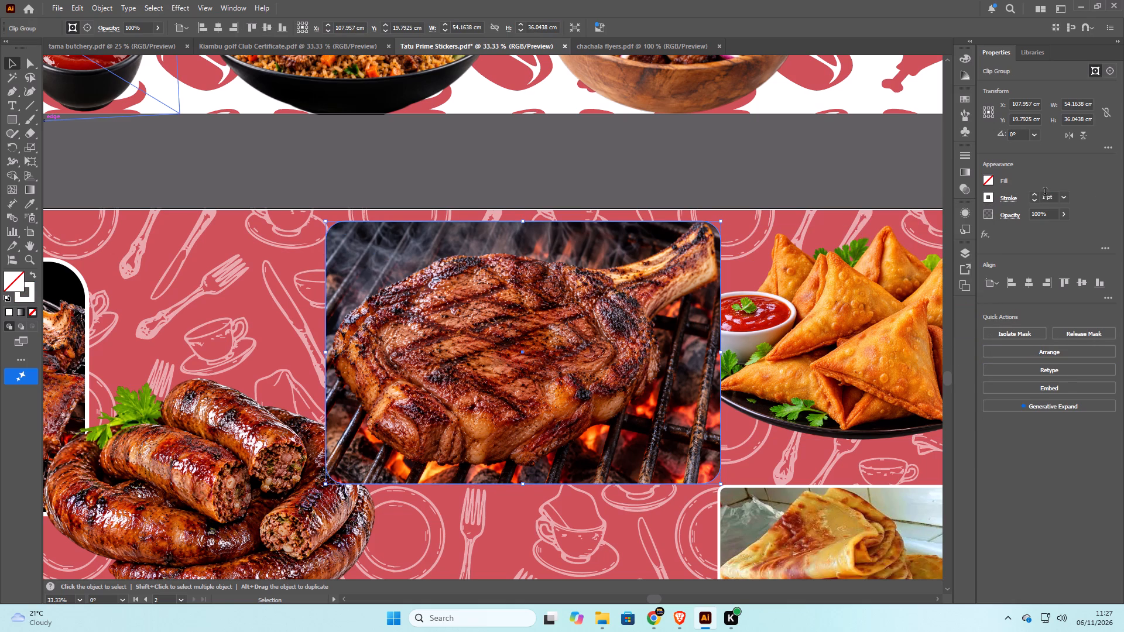
left_click(1046, 200)
key("5")
key("Return")
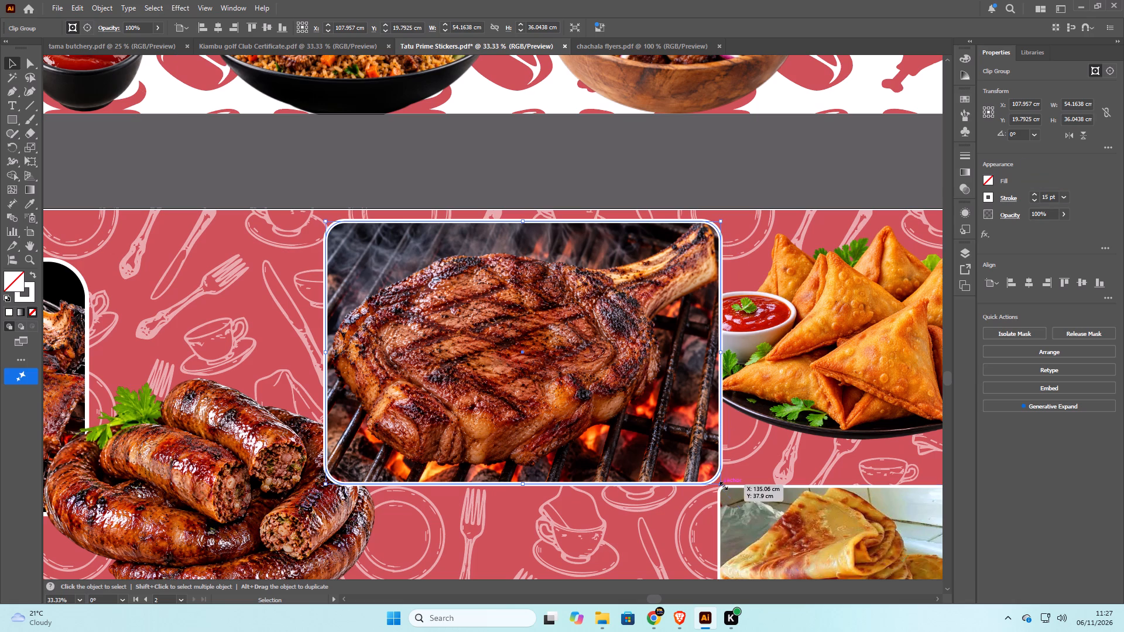
Shrink the framed steak picture to about 41.5 by 28.7 cm and move it lower, between the sausages and the samosas.
left_click_drag(722, 483, 637, 415)
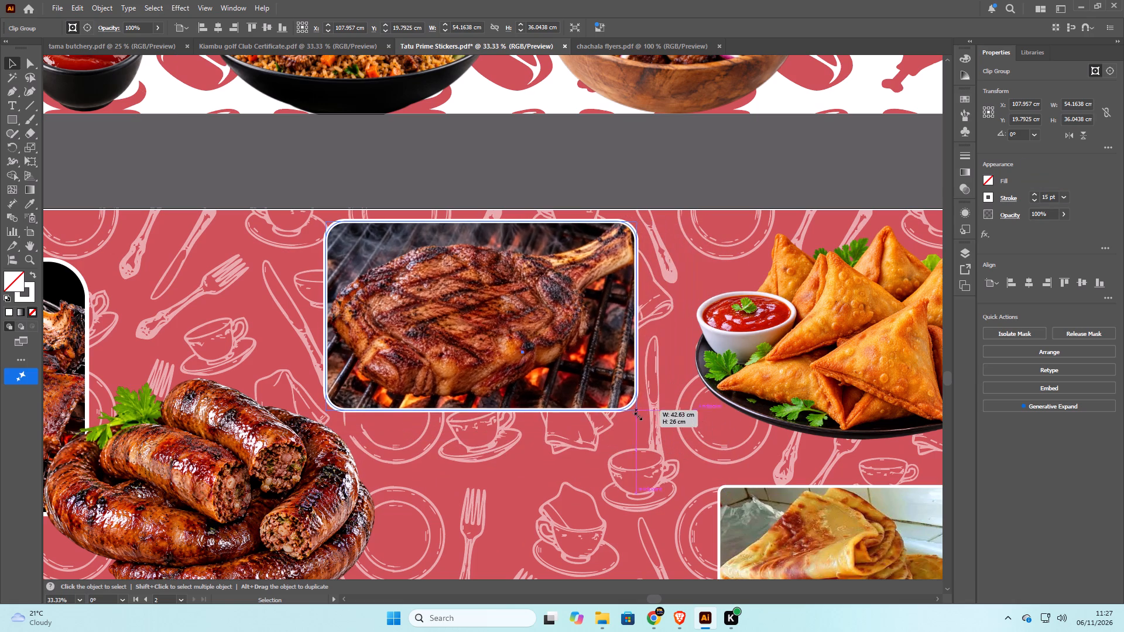
left_click_drag(637, 415, 628, 431)
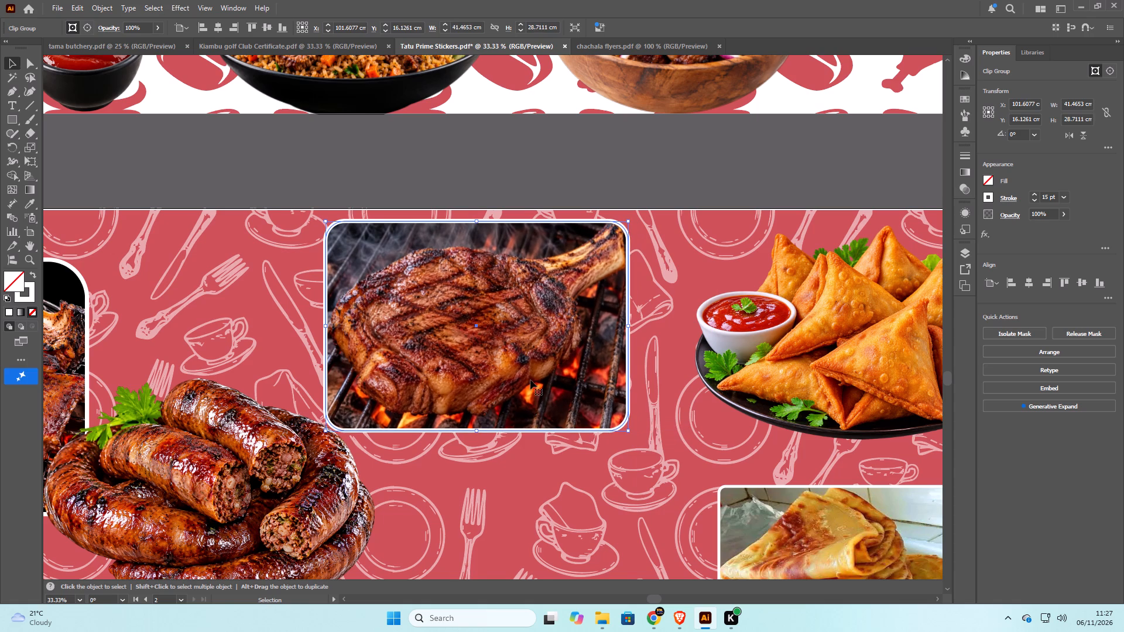
scroll(533, 361, "down", 12)
left_click_drag(473, 160, 557, 289)
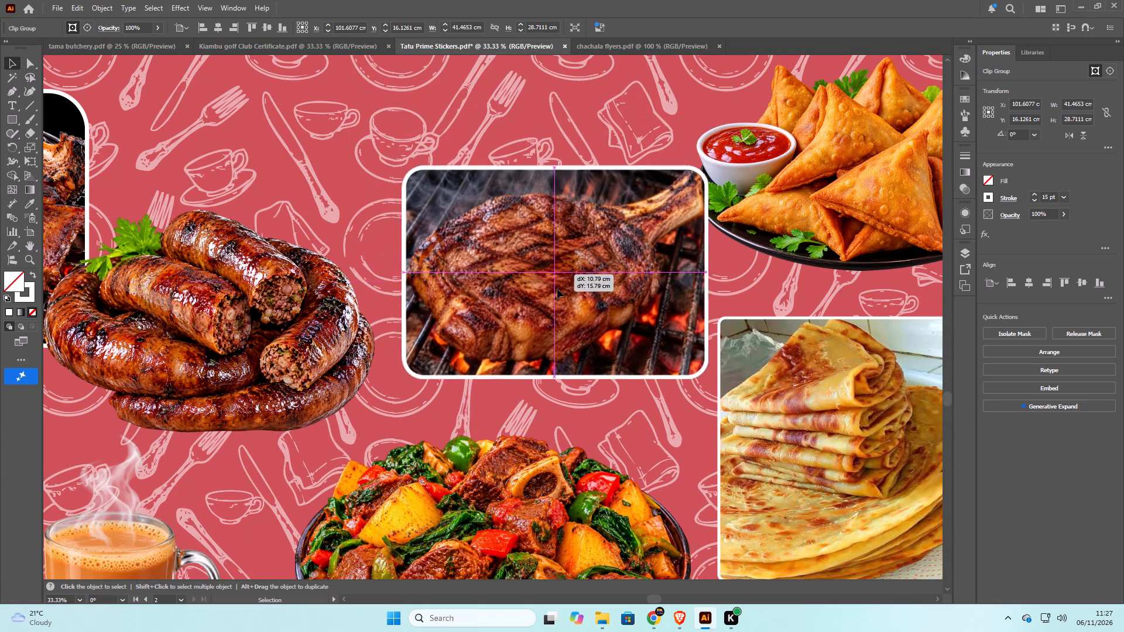
left_click_drag(557, 289, 538, 267)
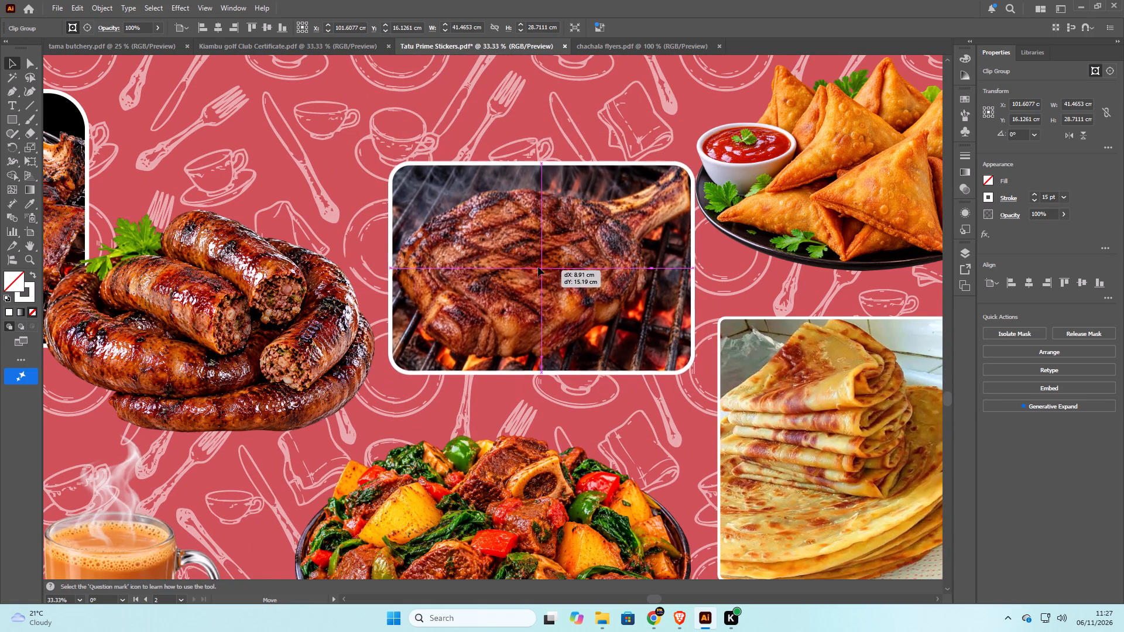
left_click_drag(538, 267, 534, 254)
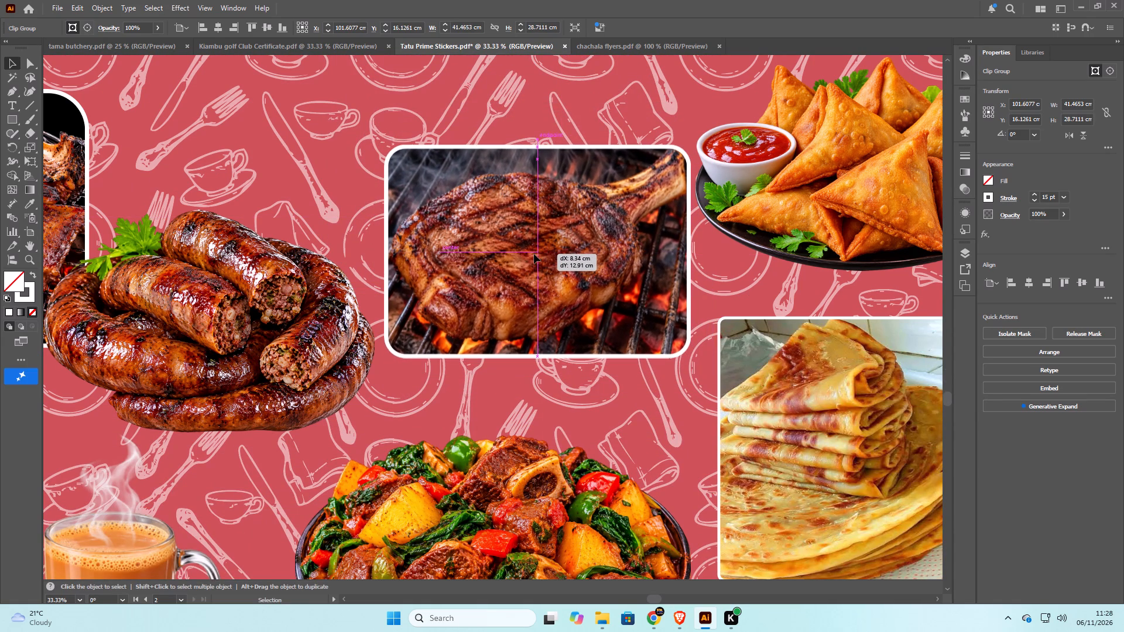
Enlarge the framed steak picture from its upper-left corner to about 46.3 by 31.8 cm.
key("ctrl+minus")
key("ctrl+minus")
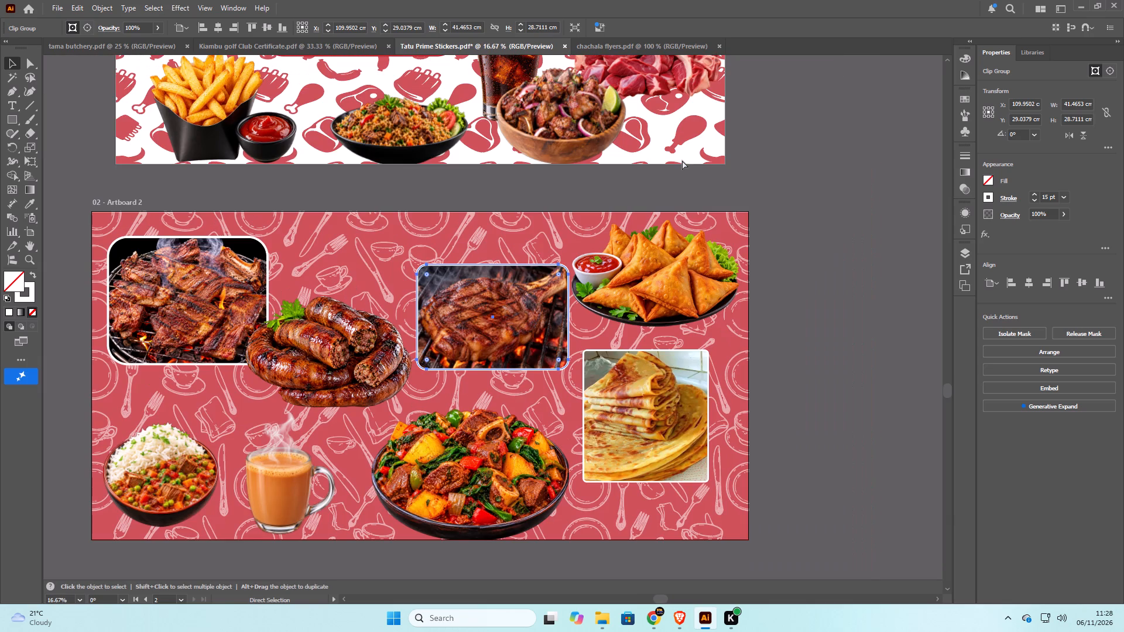
key("ctrl+minus")
key("ctrl+minus")
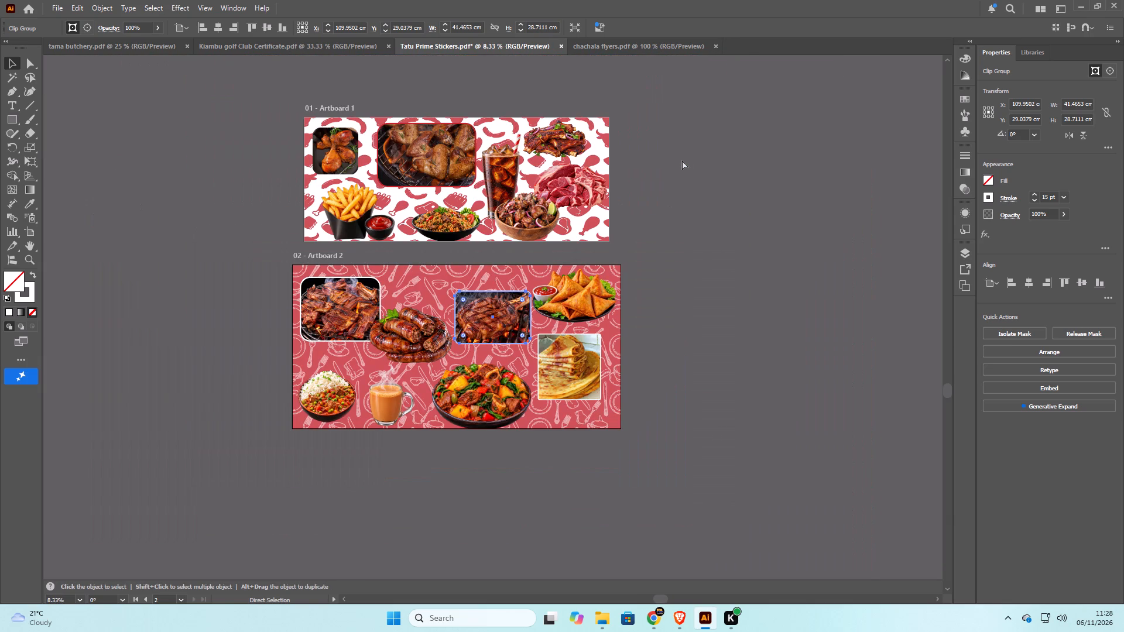
key("ctrl+equal")
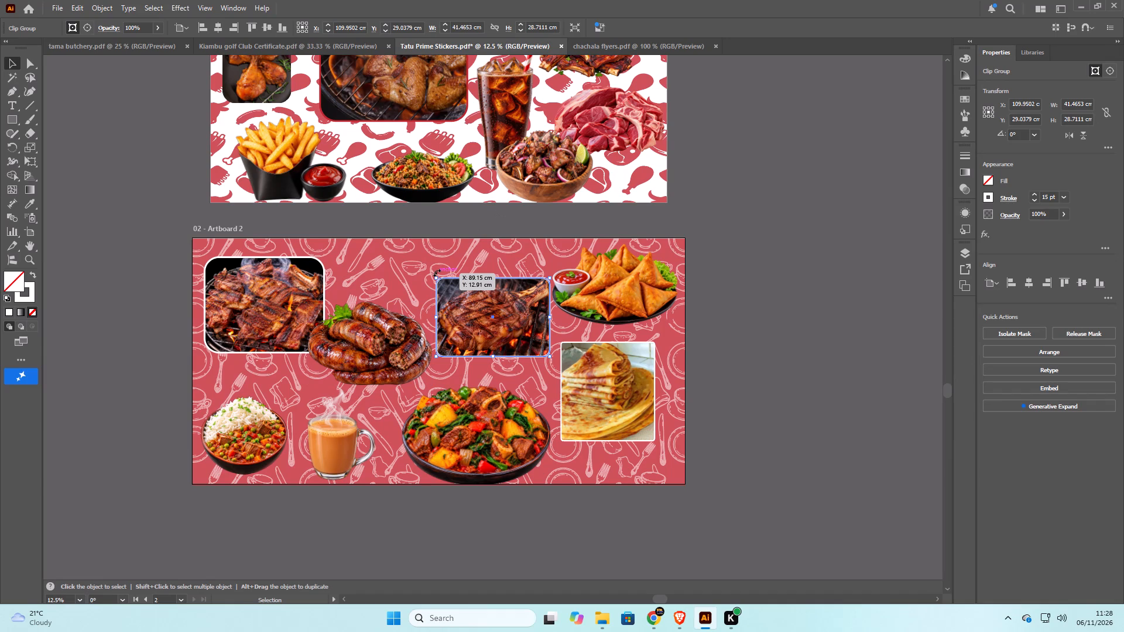
left_click_drag(436, 275, 426, 267)
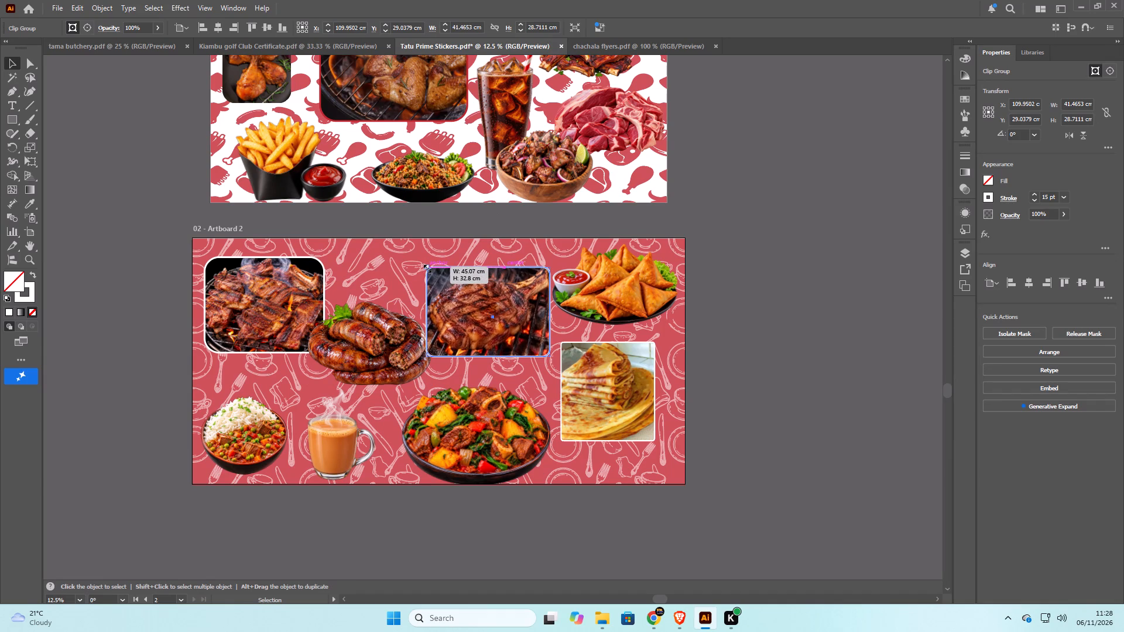
left_click_drag(426, 267, 424, 274)
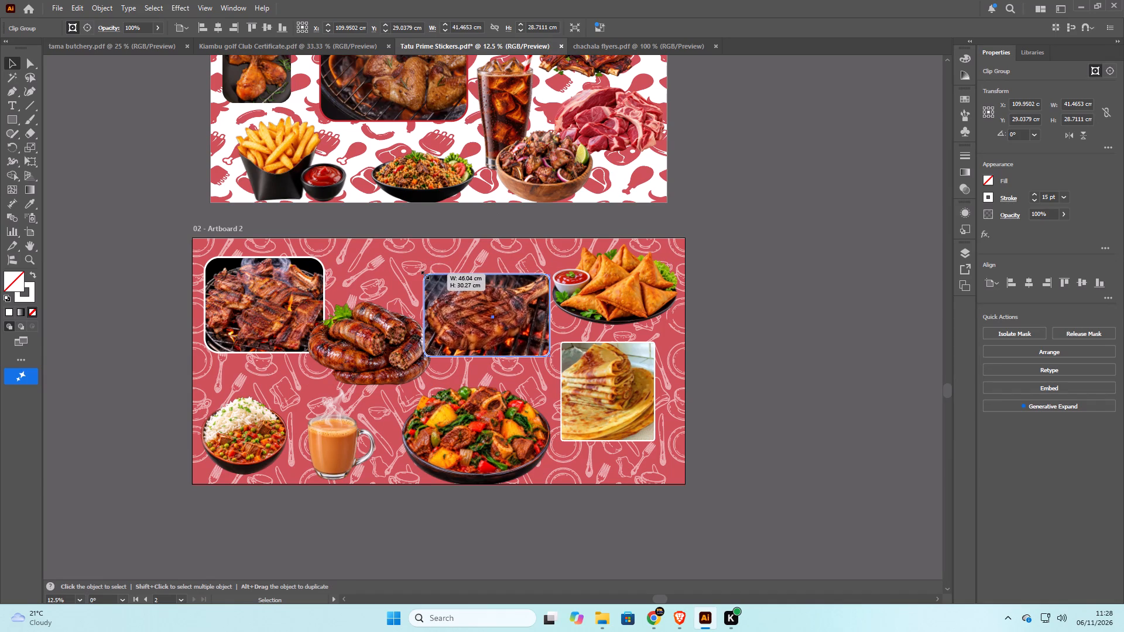
left_click_drag(424, 274, 424, 270)
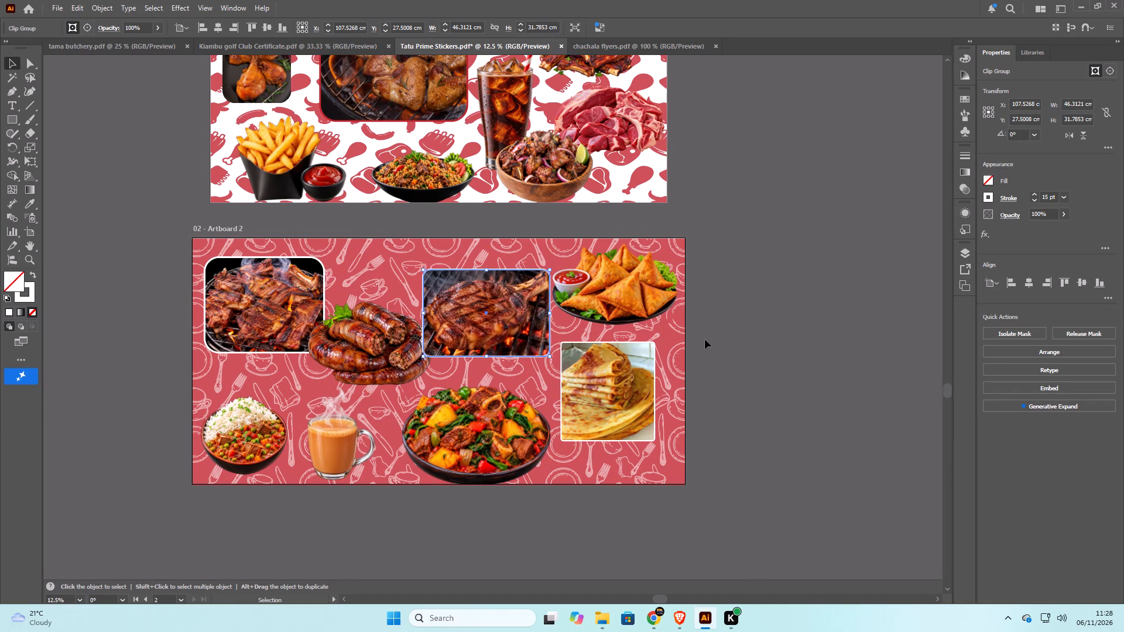
left_click(710, 344)
Move the chapati picture slightly down and left below the samosas and enlarge it to about 36.9 by 38.5 cm.
left_click_drag(588, 383, 584, 392)
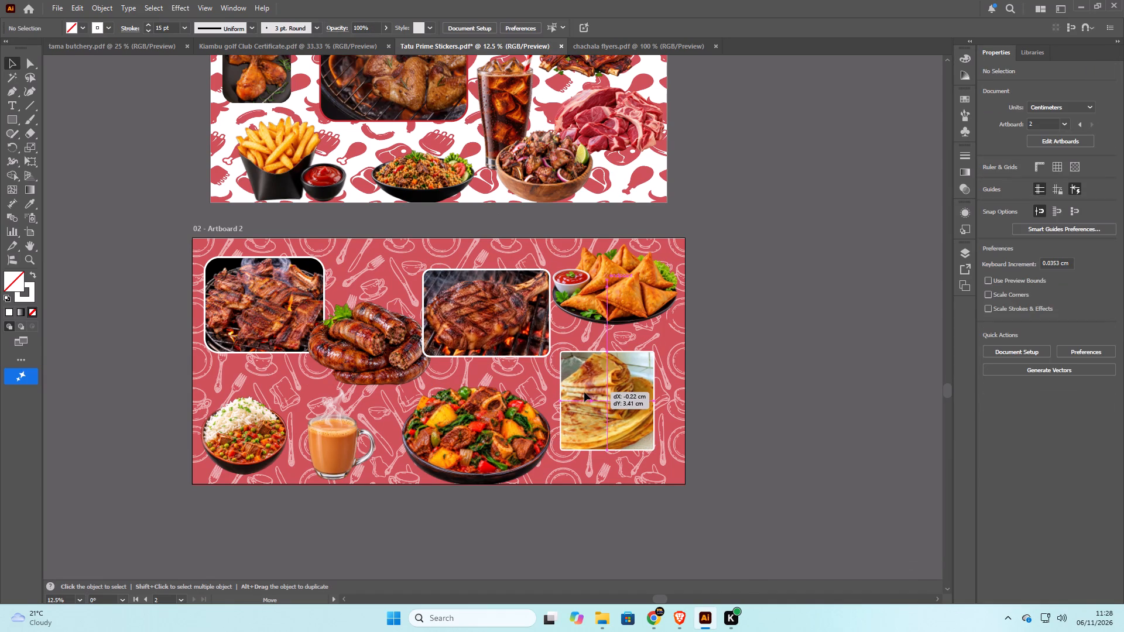
left_click_drag(584, 392, 581, 387)
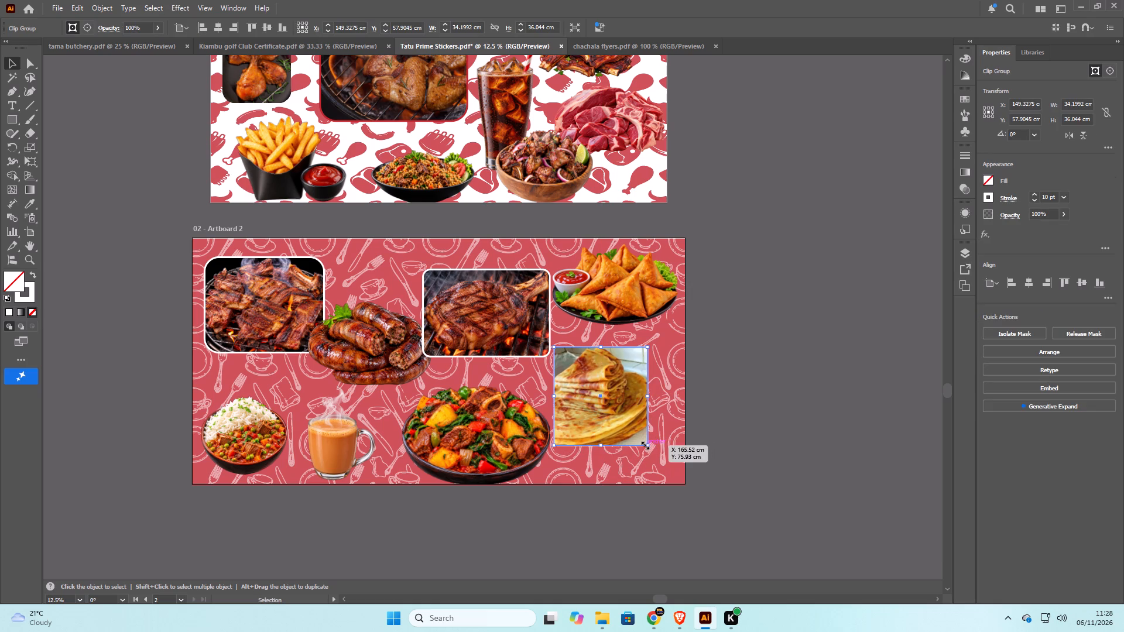
left_click_drag(644, 444, 656, 451)
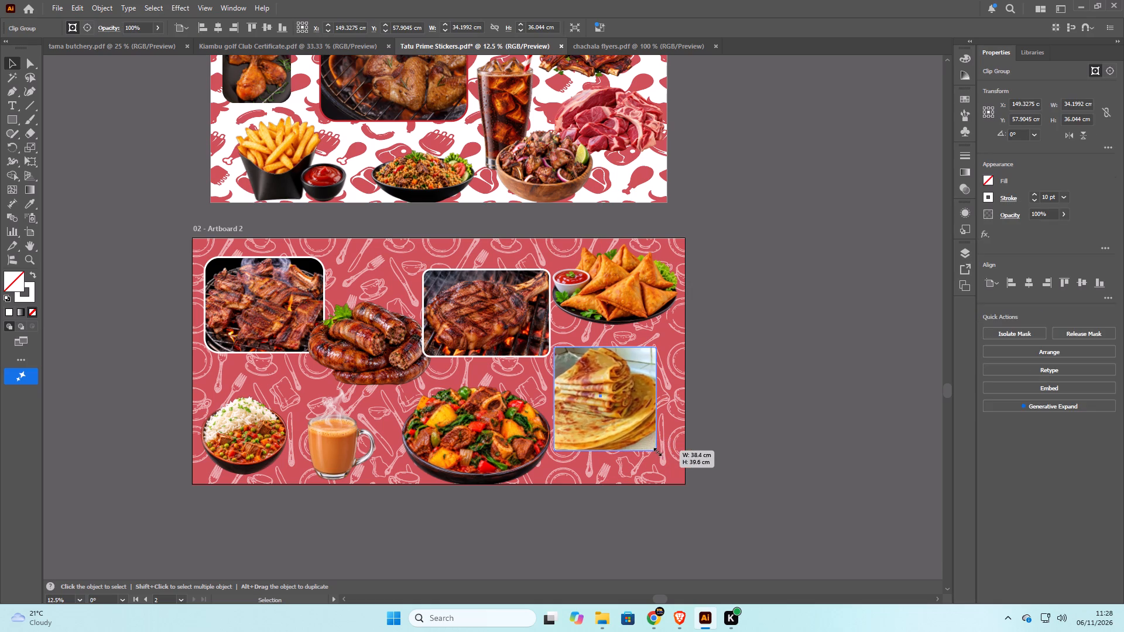
left_click_drag(656, 451, 655, 452)
left_click(795, 307)
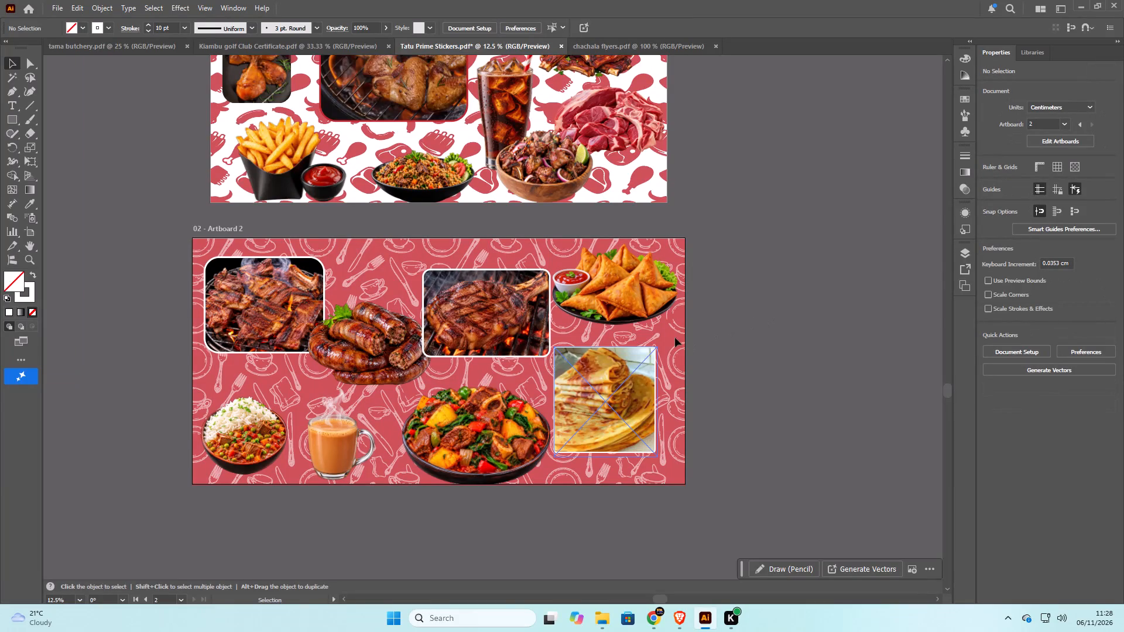
Nudge the framed steak picture about 1.2 cm to the right, to X 108.69 cm.
scroll(686, 310, "down", 6)
scroll(686, 310, "up", 5)
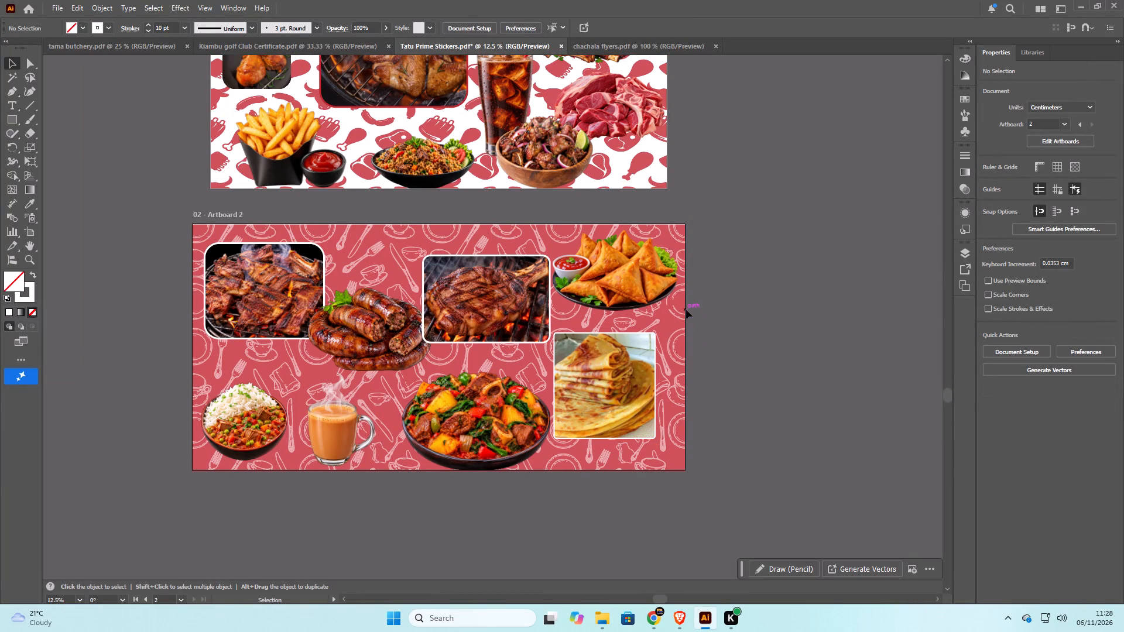
left_click(473, 291)
key("Right")
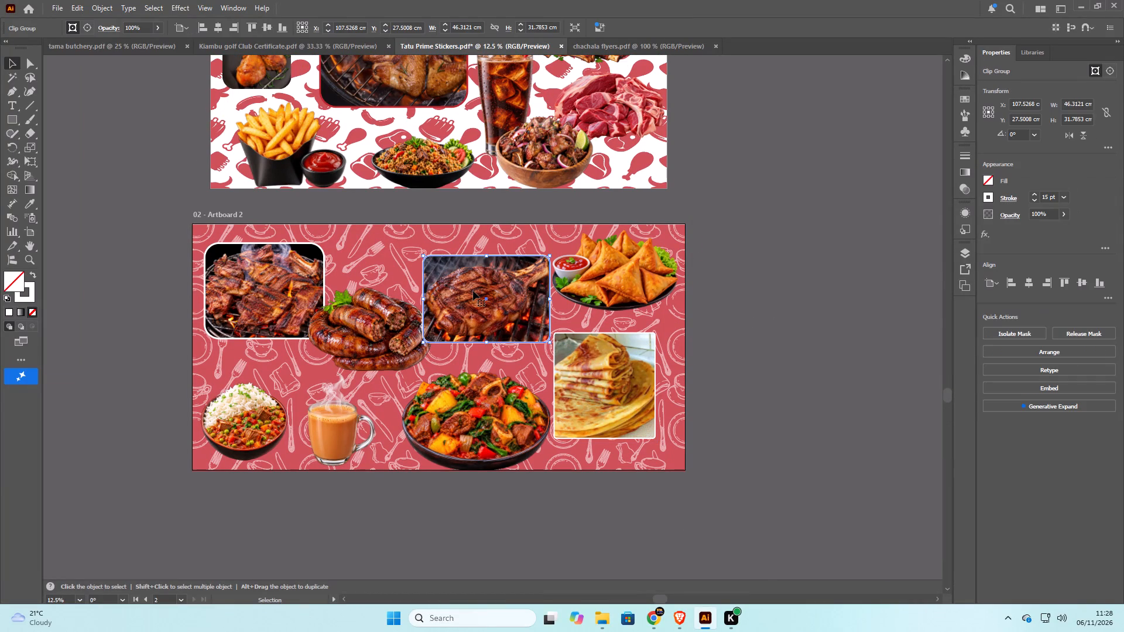
key("Right")
key("Right")
key("Right")
key("Right")
key("Right")
key("Right")
key("Right")
key("Right")
key("Right")
key("Right")
key("Right")
key("Right")
key("Right")
key("Right")
key("Right")
key("Right")
key("Right")
key("Right")
key("Right")
key("Right")
key("Right")
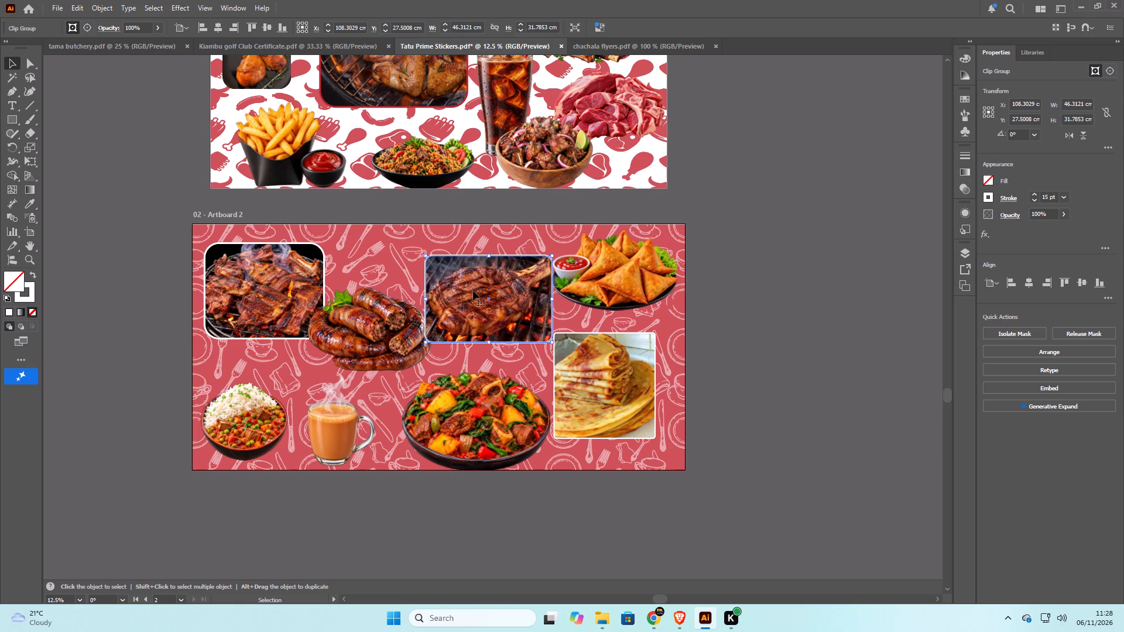
key("Right")
key("Right")
key("Right")
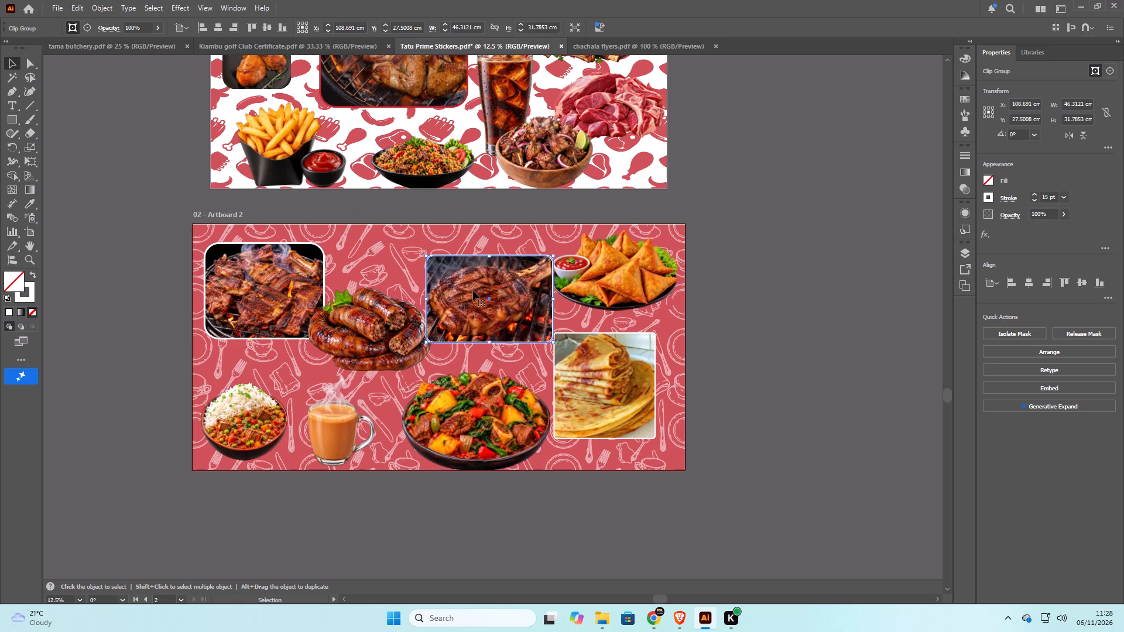
left_click(834, 319)
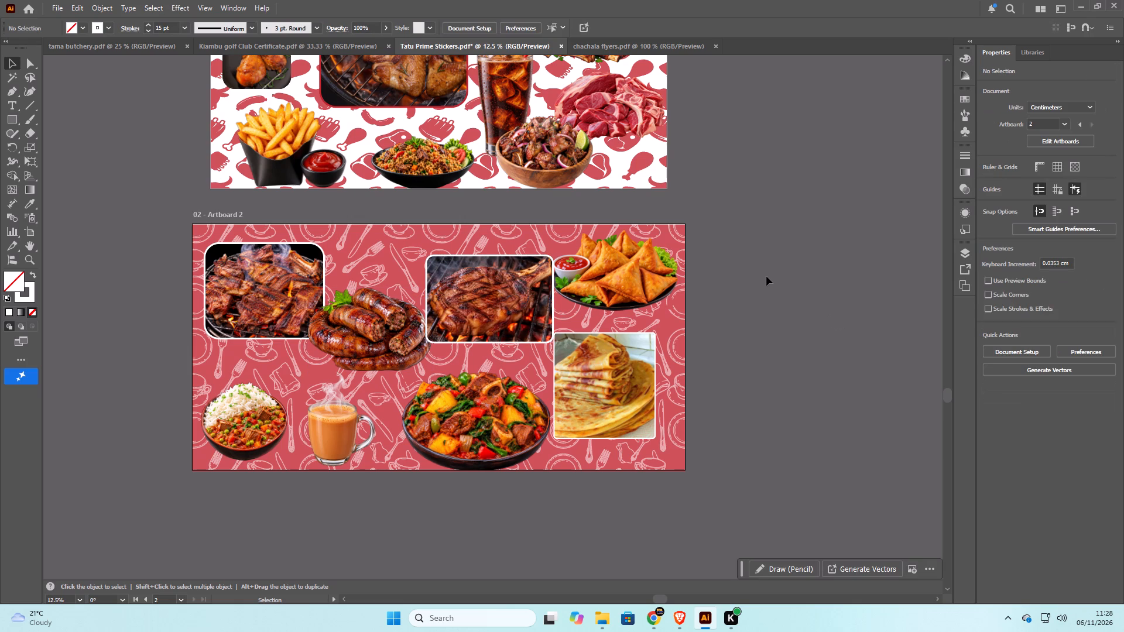
Nudge the chapati picture about 1 cm to the right, to X 151.68 cm.
left_click(595, 403)
key("Right")
key("Right")
key("Right")
key("Right")
key("Right")
key("Right")
key("Right")
key("Right")
key("Right")
key("Right")
key("Right")
key("Right")
key("Right")
key("Right")
key("Right")
key("Right")
key("Right")
key("Right")
key("Right")
key("Right")
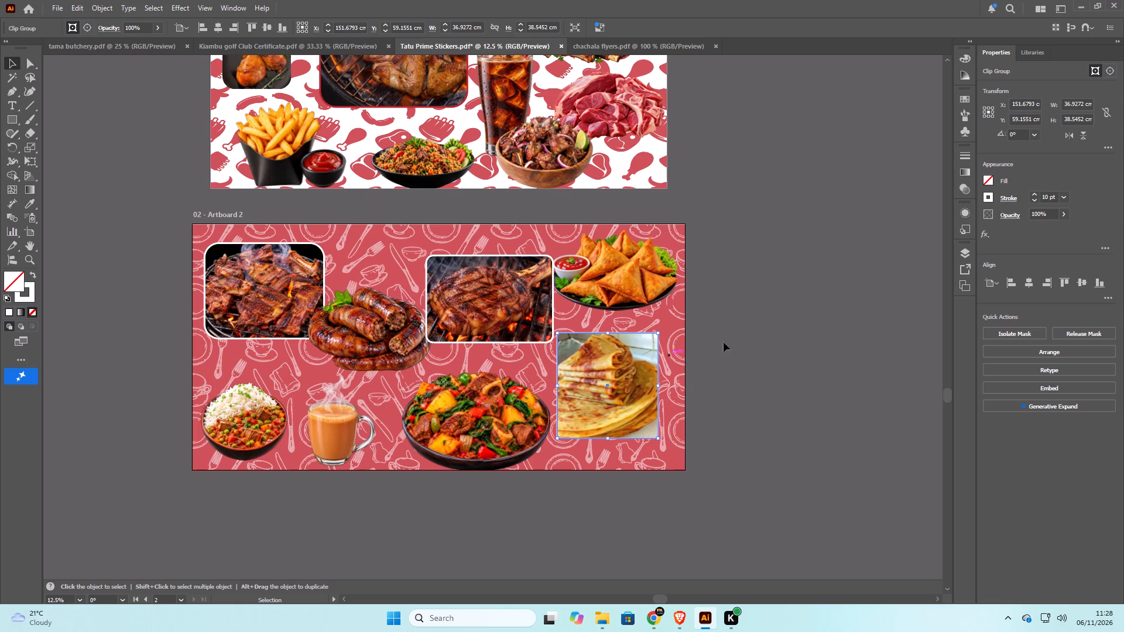
left_click(789, 315)
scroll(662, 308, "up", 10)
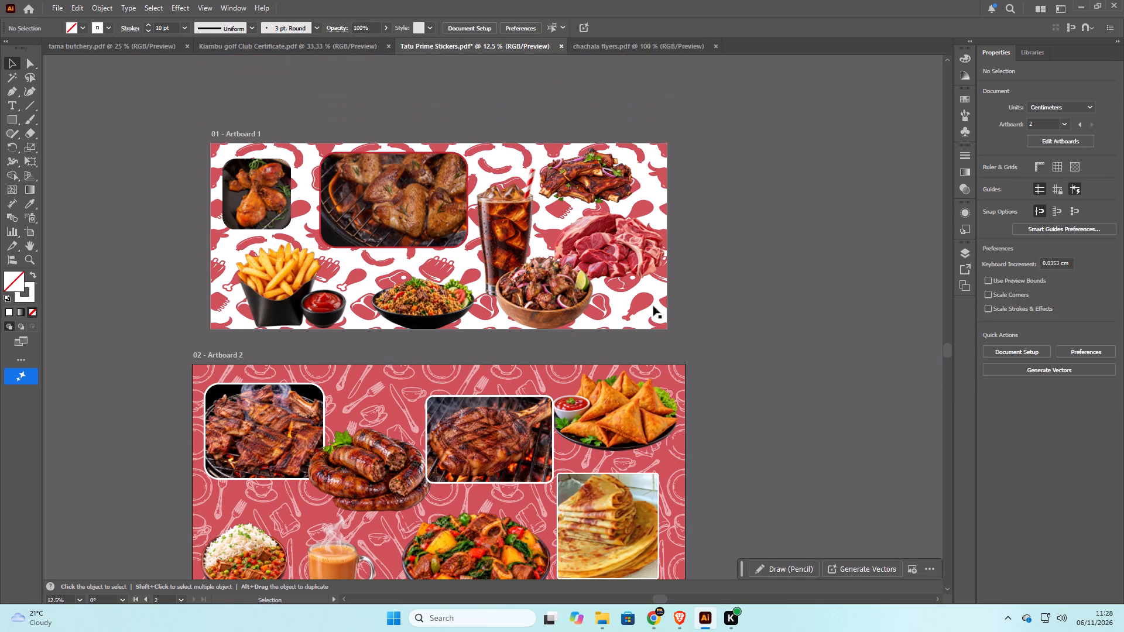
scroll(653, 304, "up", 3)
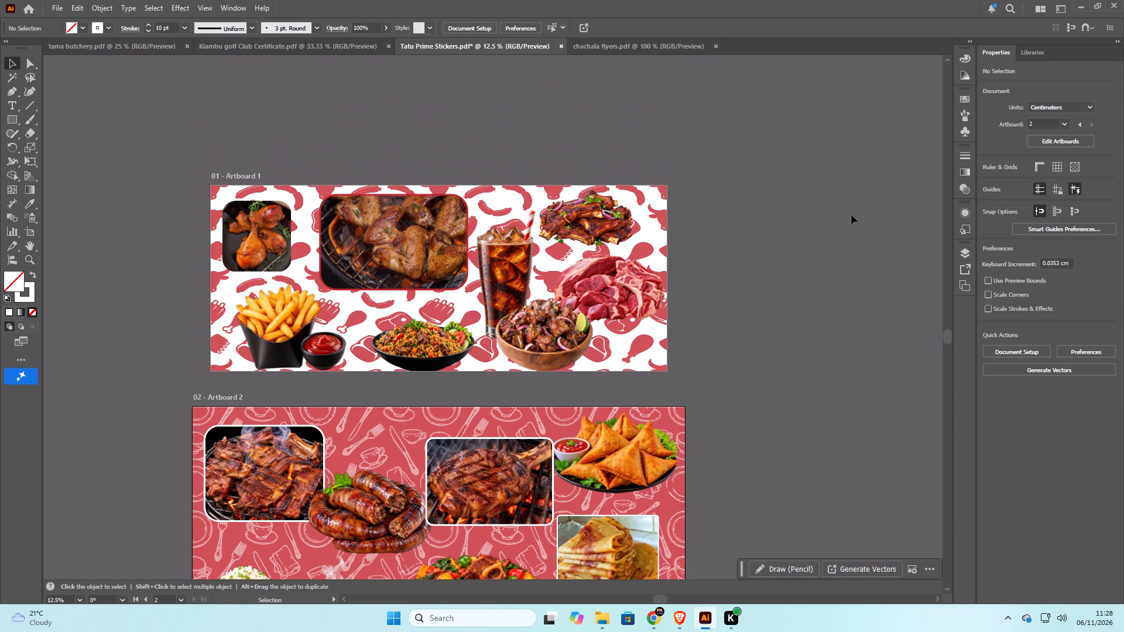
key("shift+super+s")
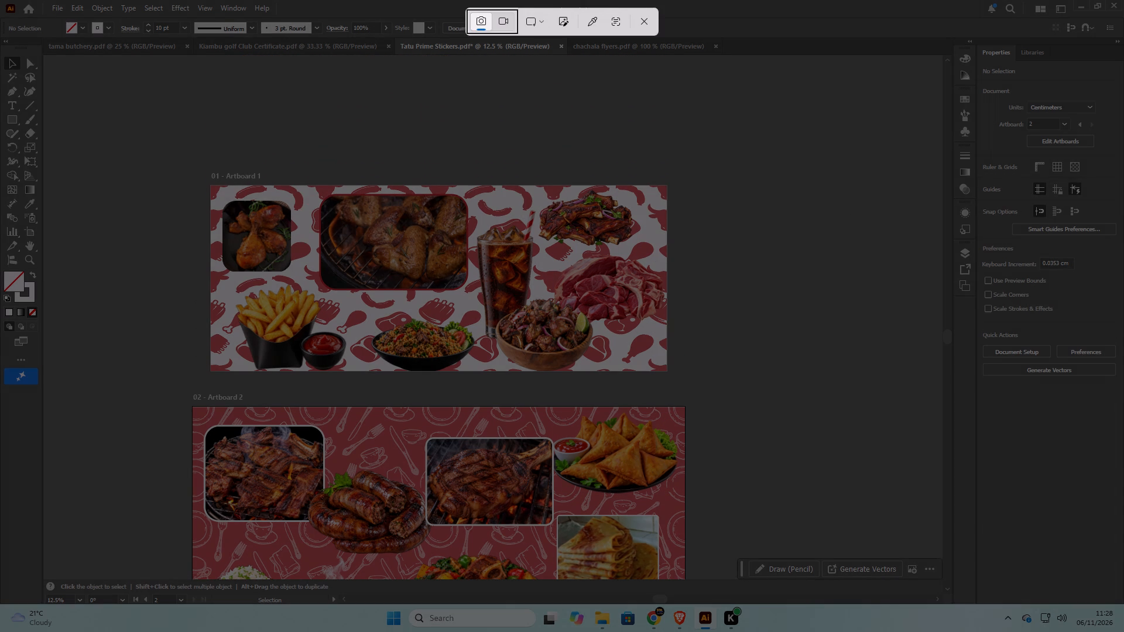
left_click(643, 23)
Give the clipped chicken drumsticks picture on Artboard 1 a red stroke 10 pt thick.
left_click(278, 214)
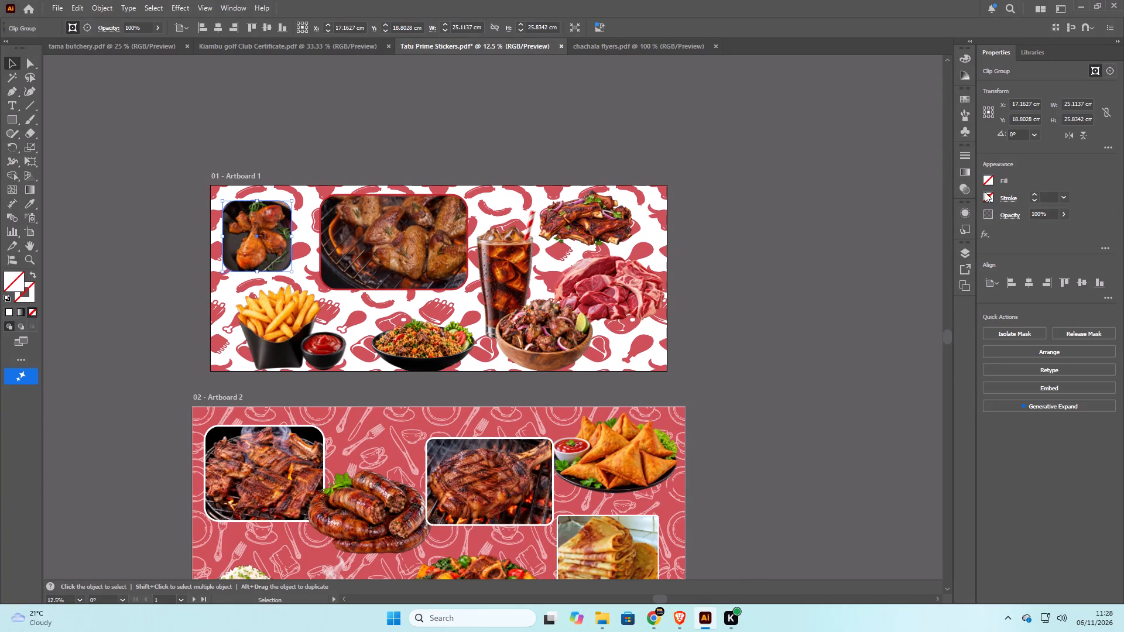
left_click(988, 196)
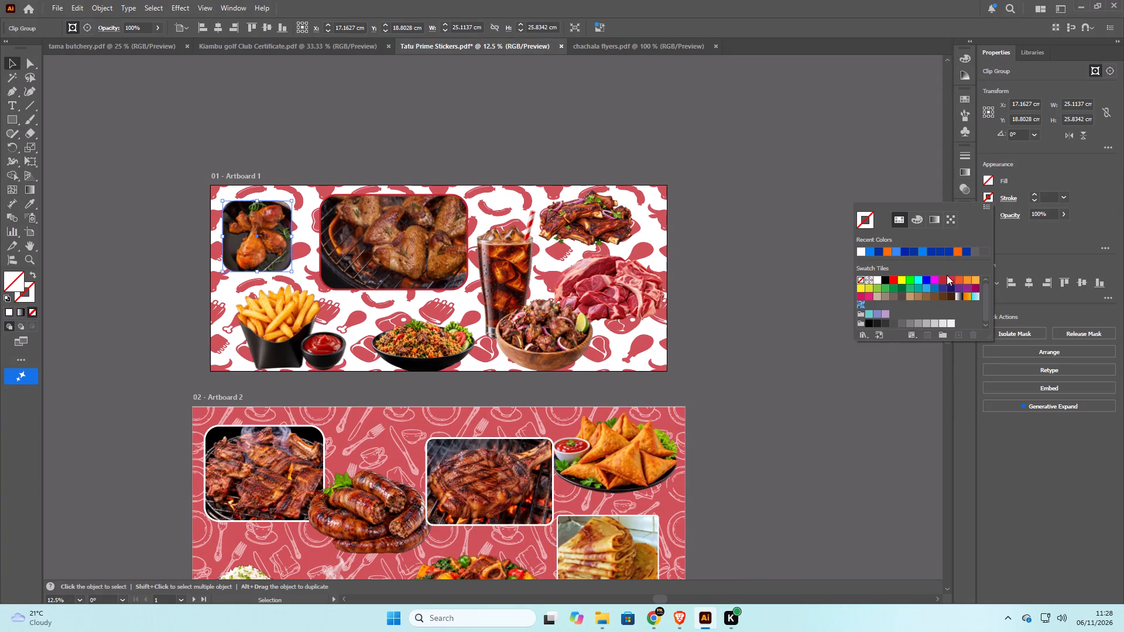
left_click(941, 280)
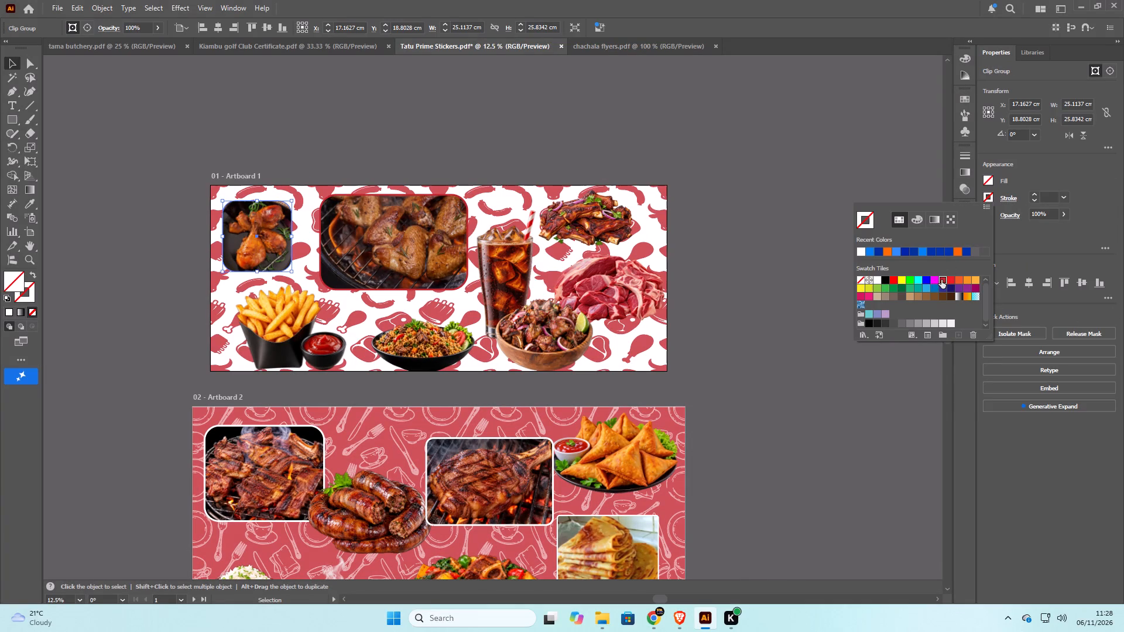
left_click(1043, 198)
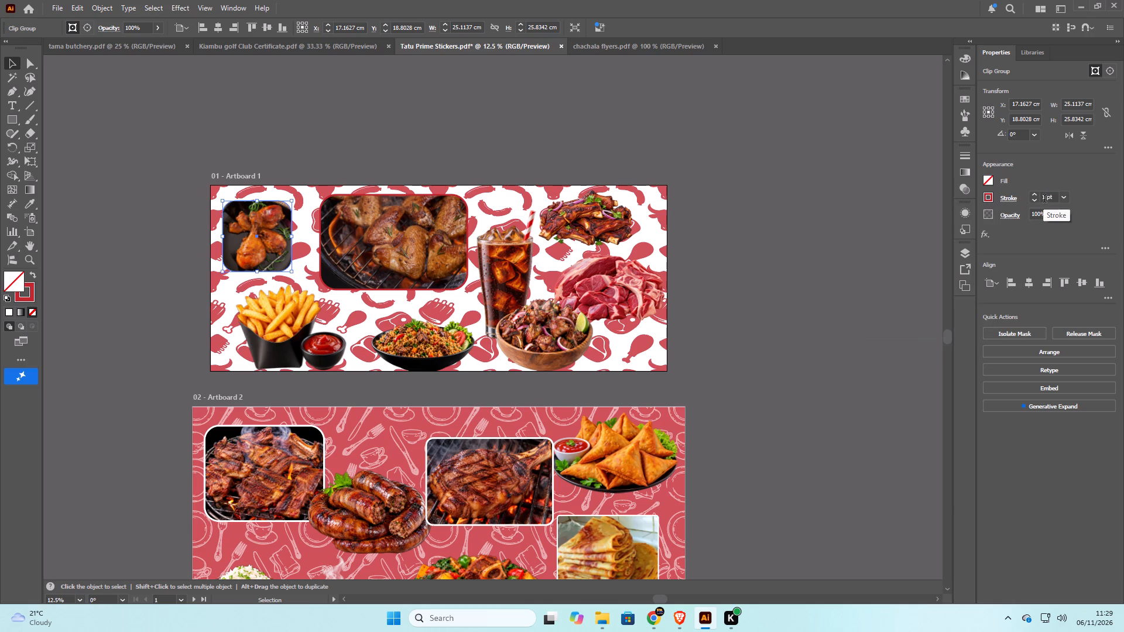
left_click(1046, 201)
key("0")
key("Return")
left_click(200, 118)
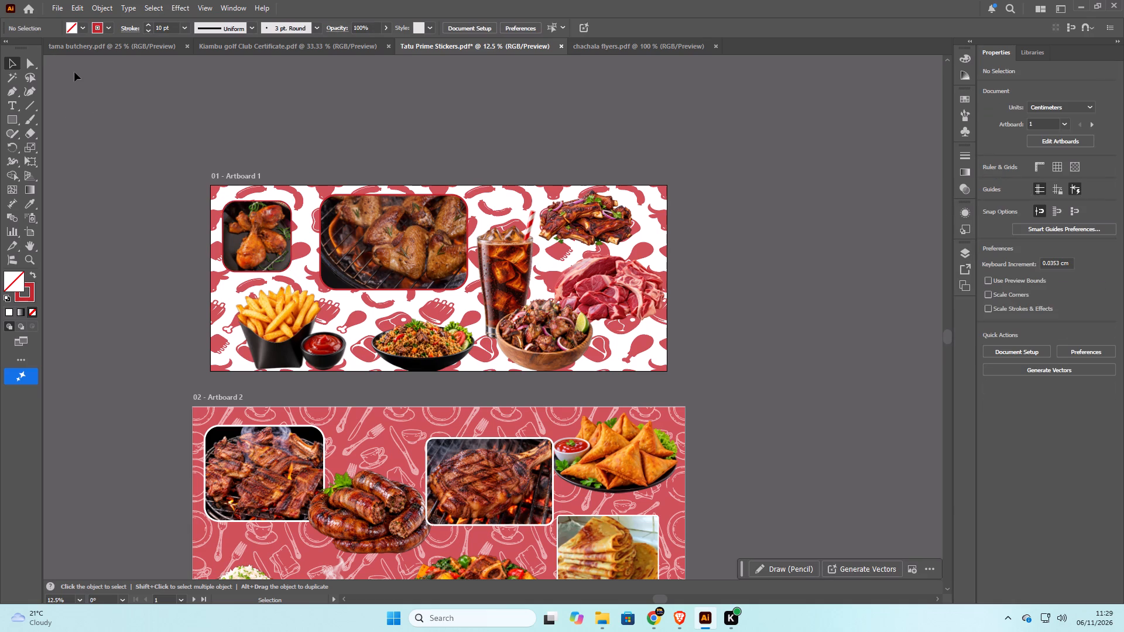
key("shift+super+s")
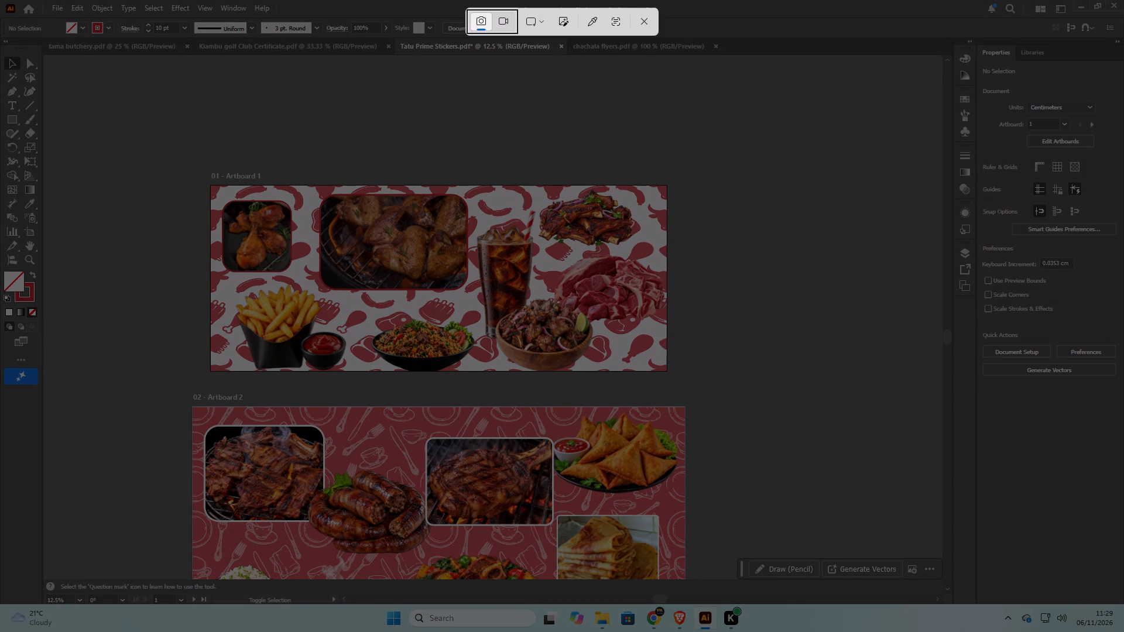
left_click(640, 25)
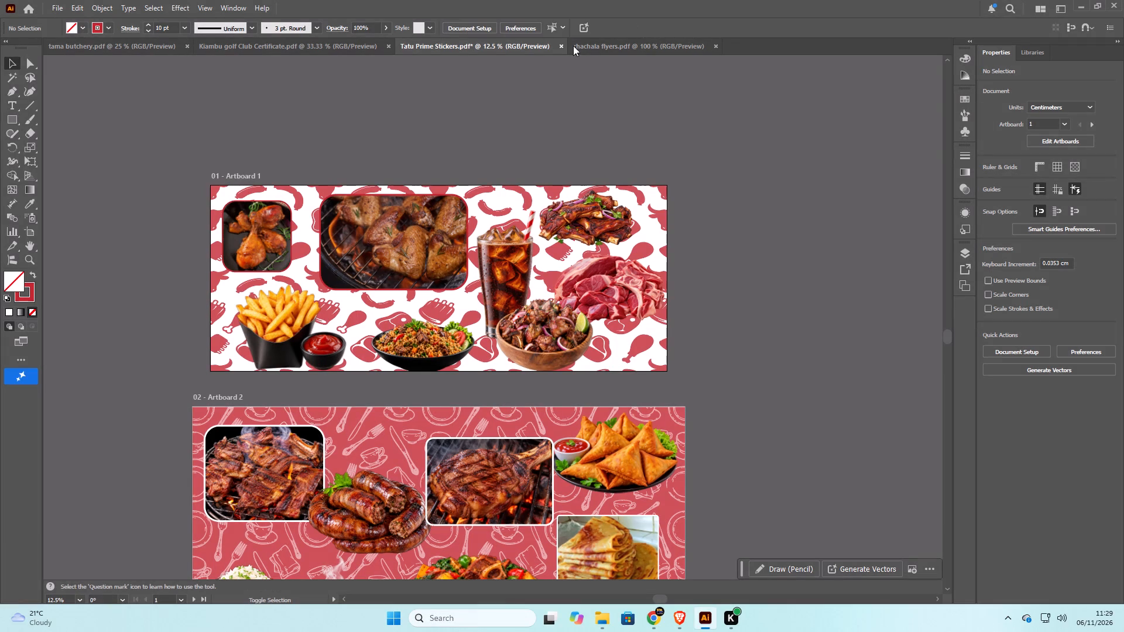
Capture a rectangular screenshot of the whole of Artboard 1 with Snipping Tool, with no artwork selected.
left_click(395, 244)
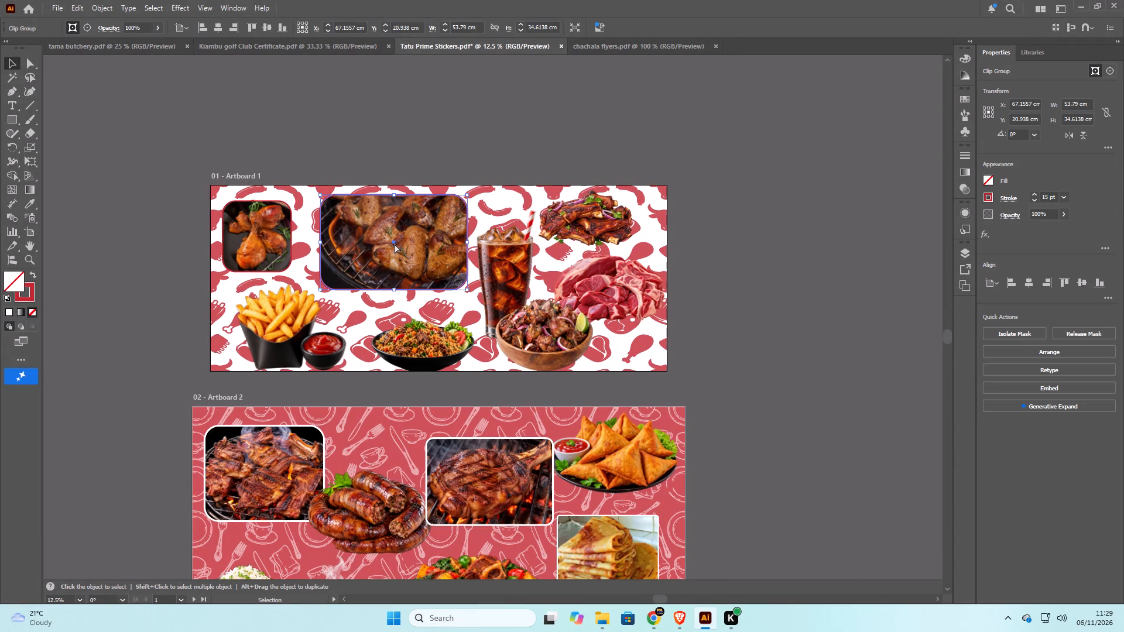
key("ctrl+equal")
key("ctrl+equal")
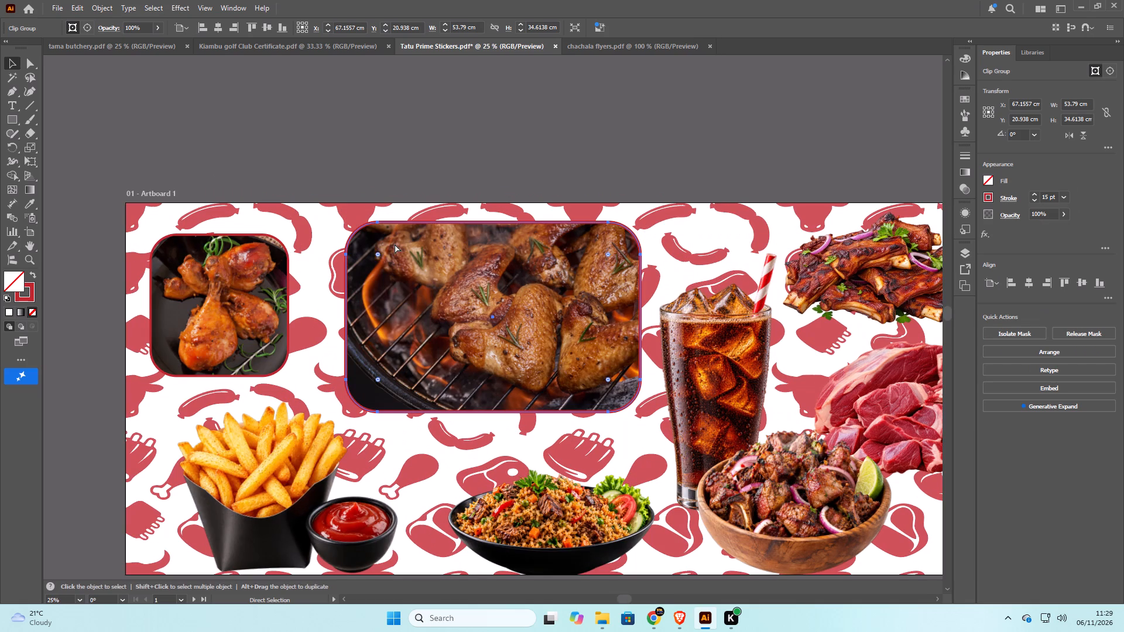
scroll(396, 243, "up", 2, "ctrl")
scroll(396, 243, "down", 6, "ctrl")
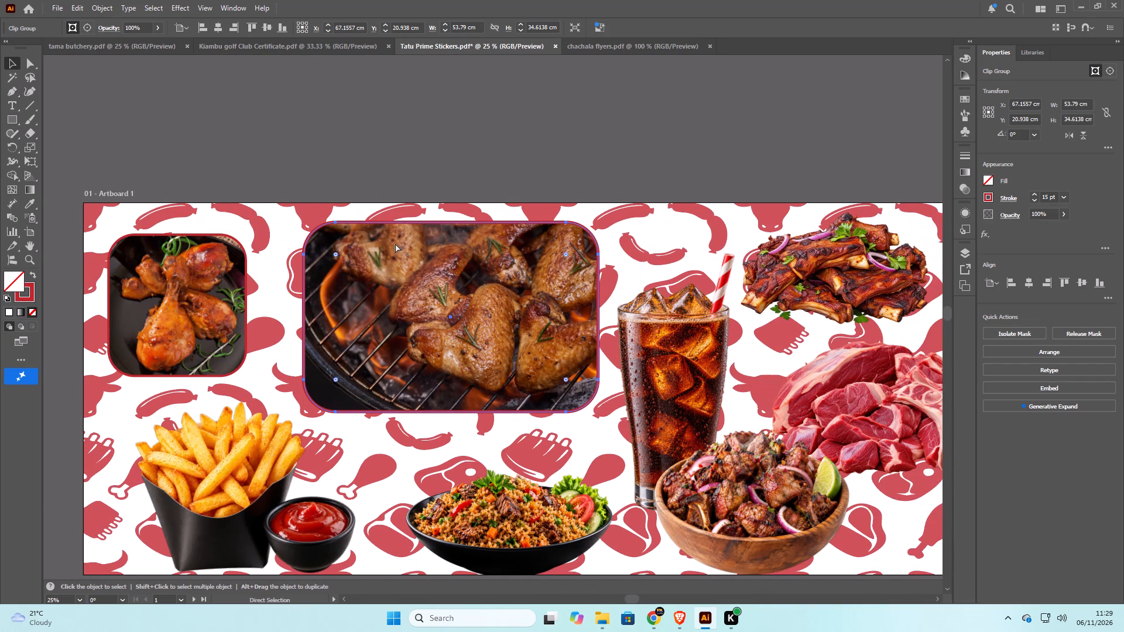
scroll(395, 243, "down", 5, "ctrl")
scroll(394, 244, "up", 3, "ctrl")
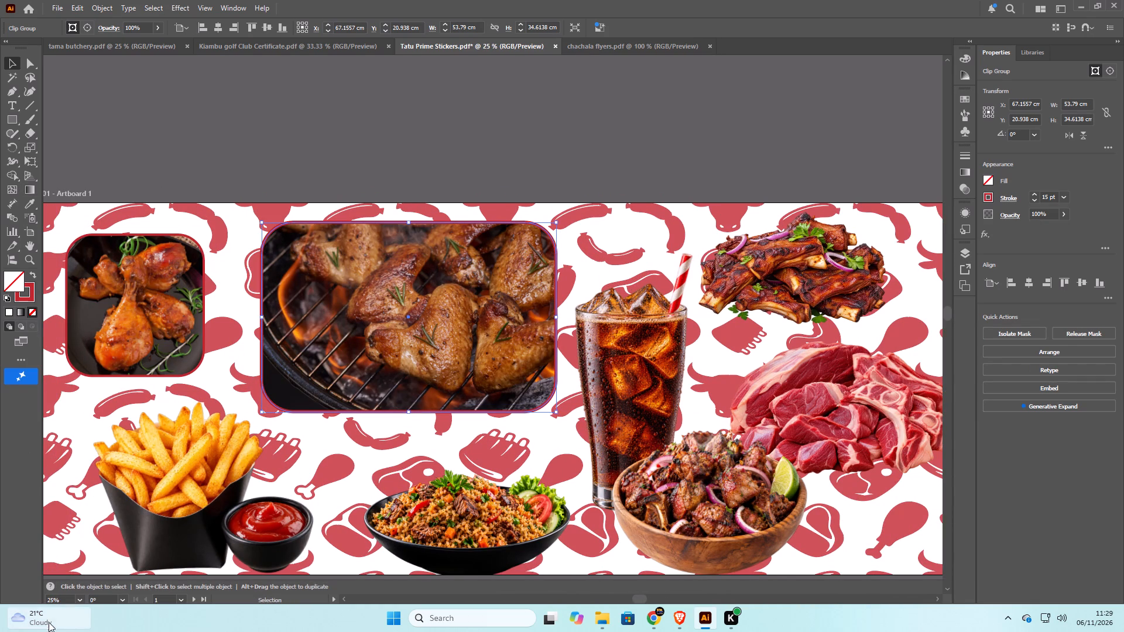
left_click(51, 602)
key("Delete")
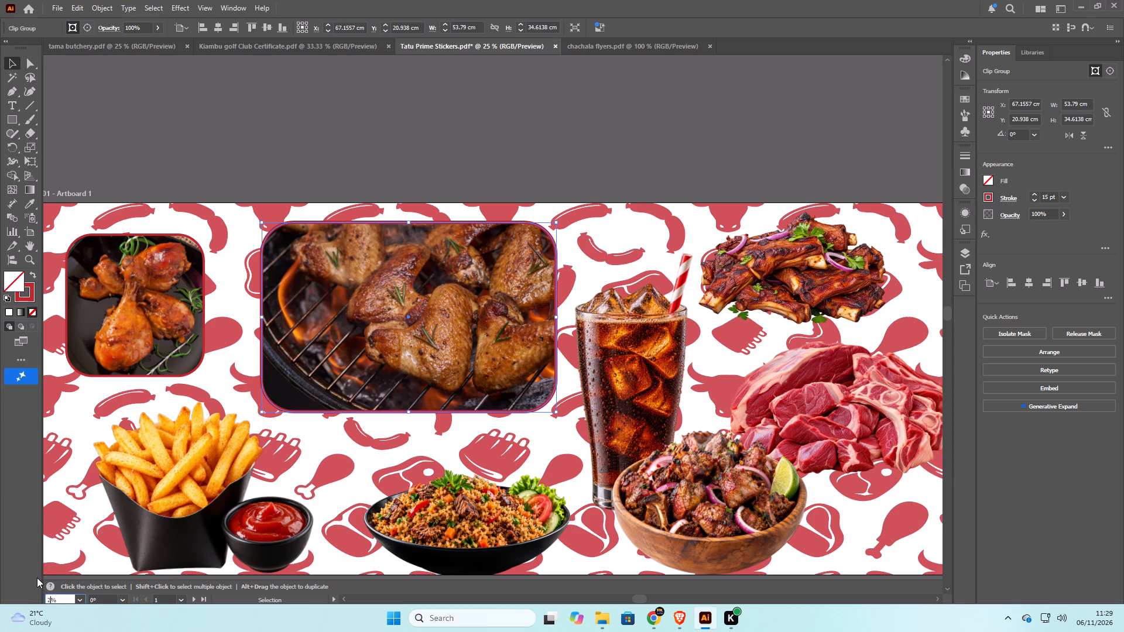
key("0")
key("Return")
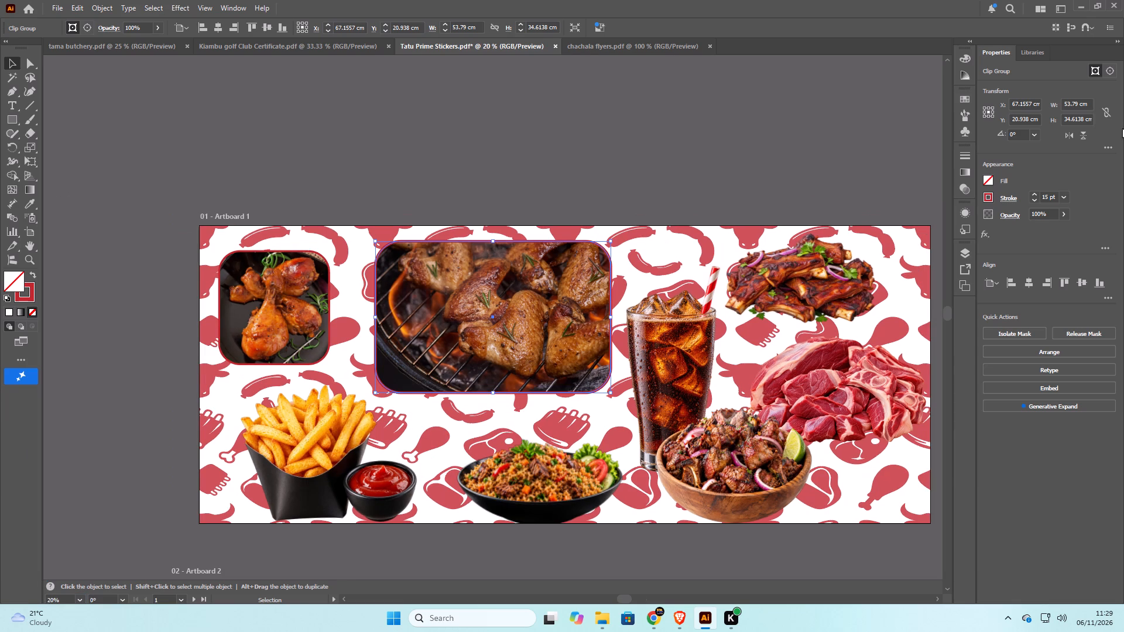
scroll(470, 441, "up", 3, "ctrl")
scroll(470, 441, "down", 5, "ctrl")
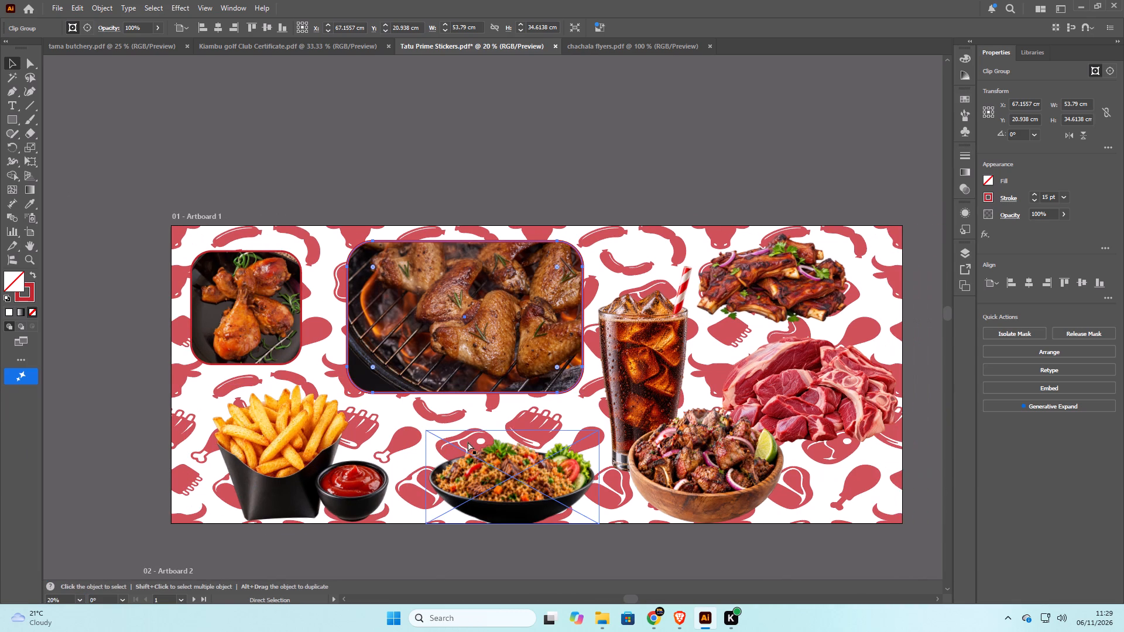
scroll(468, 442, "down", 1, "ctrl")
scroll(468, 442, "down", 7)
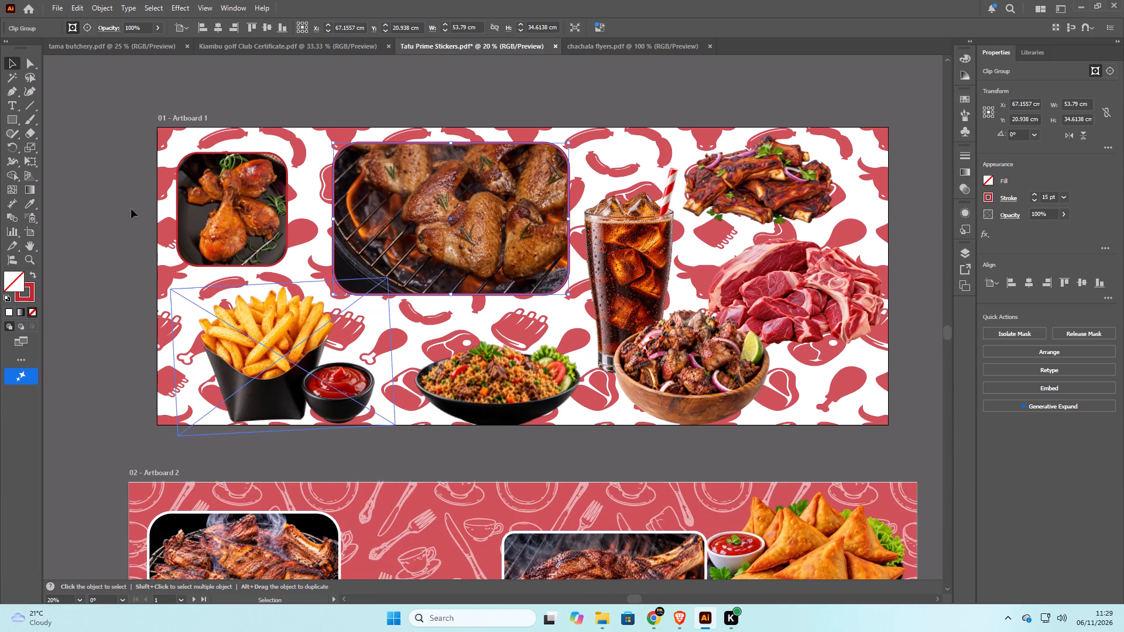
left_click(75, 244)
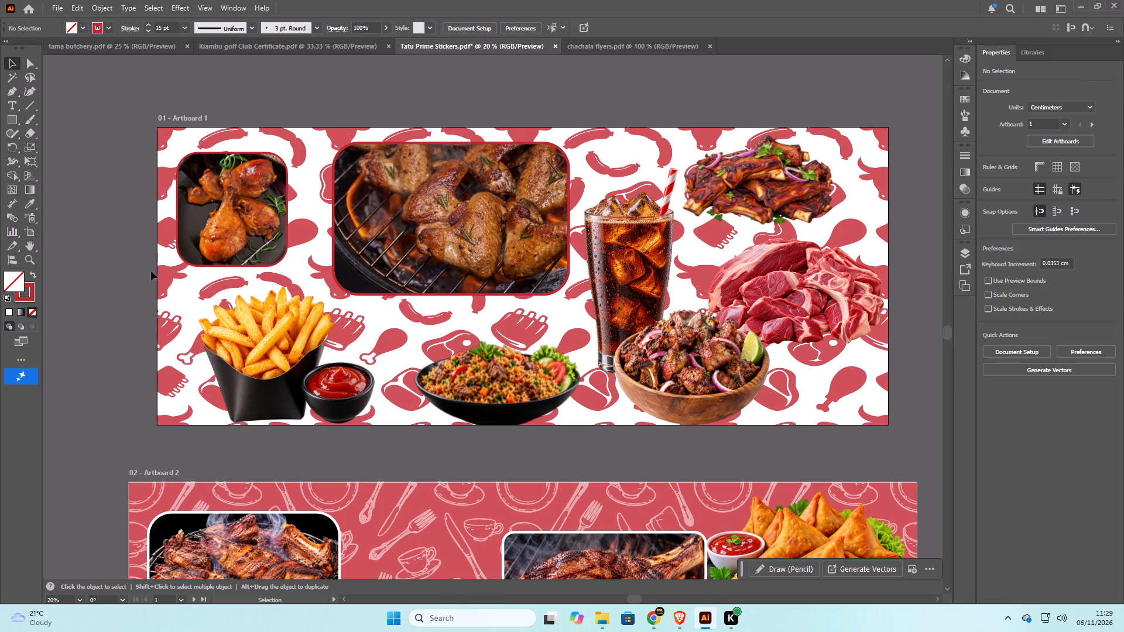
key("shift+super+s")
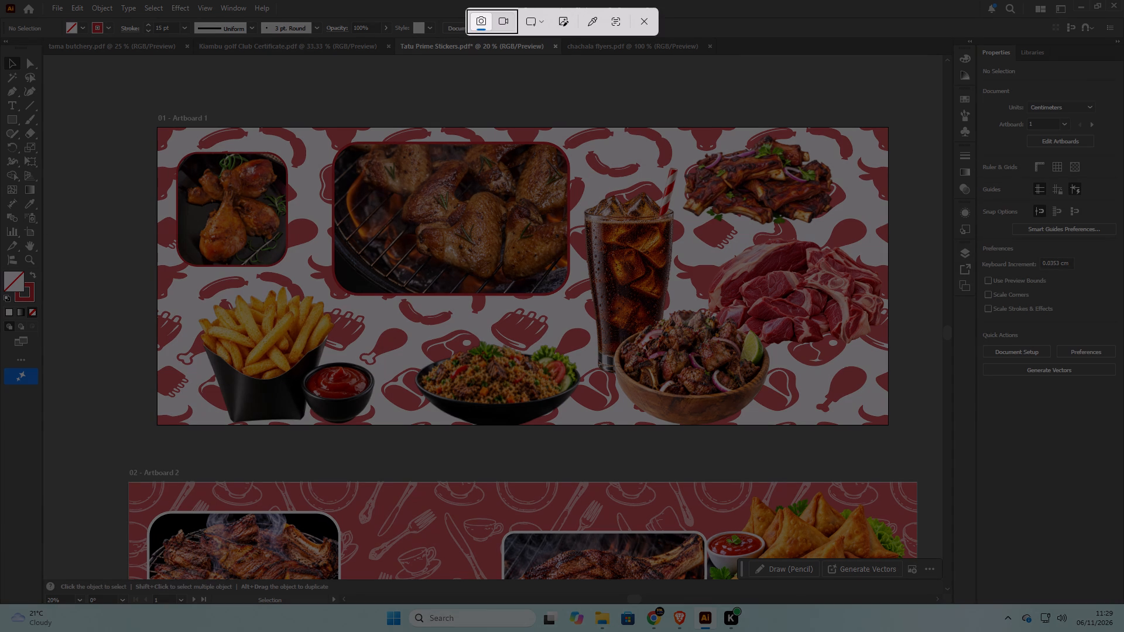
left_click_drag(158, 128, 174, 191)
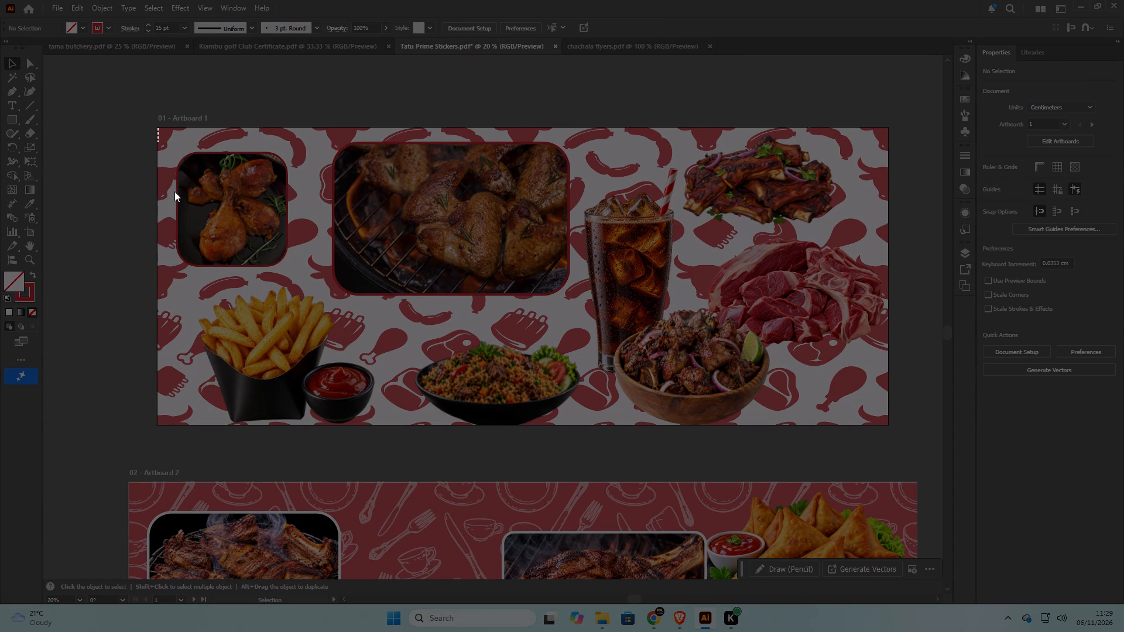
left_click_drag(174, 191, 890, 423)
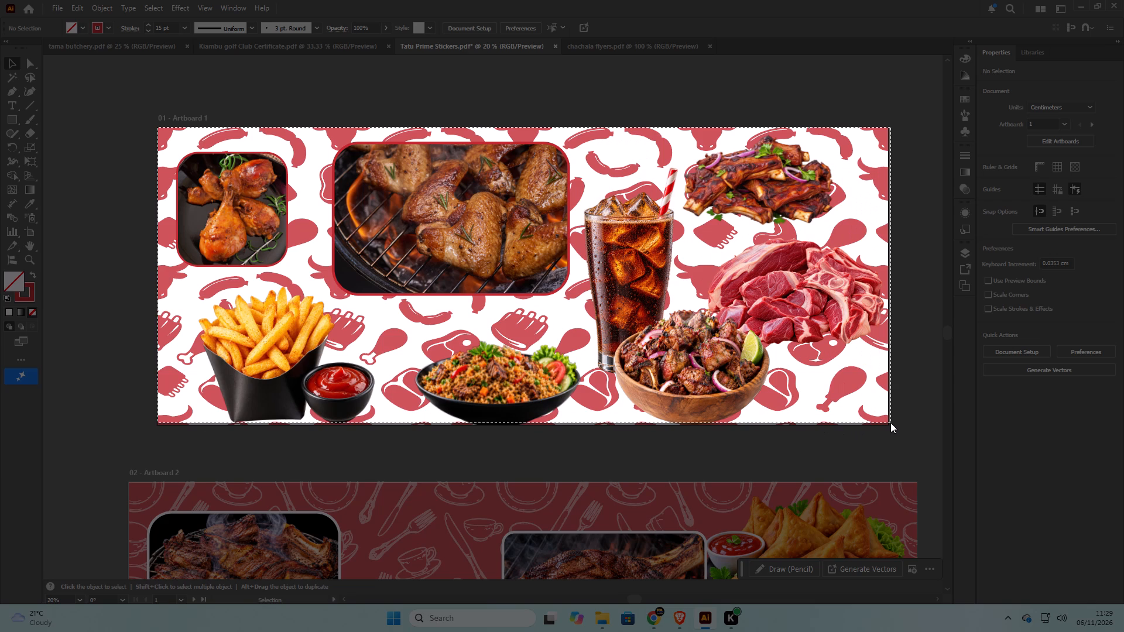
left_click_drag(890, 423, 888, 430)
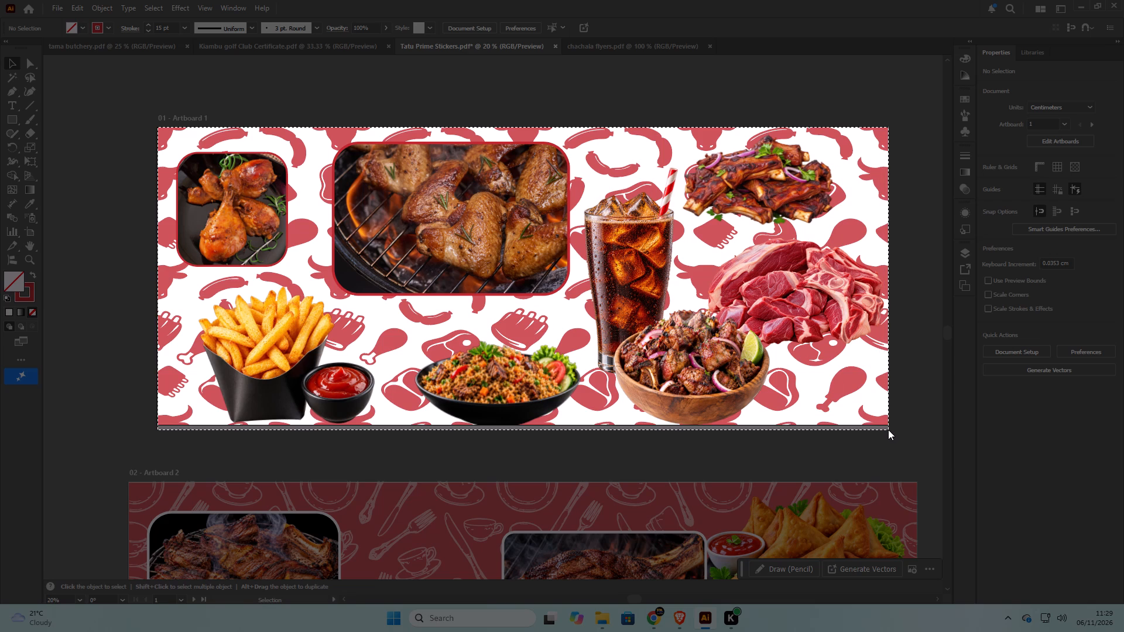
left_click_drag(888, 430, 887, 424)
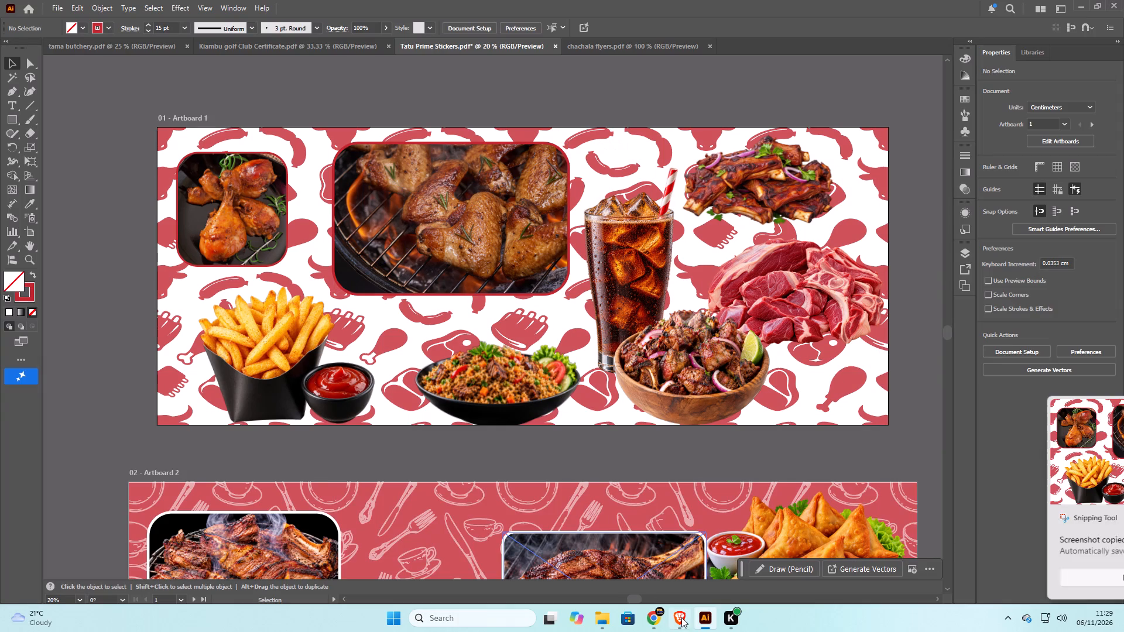